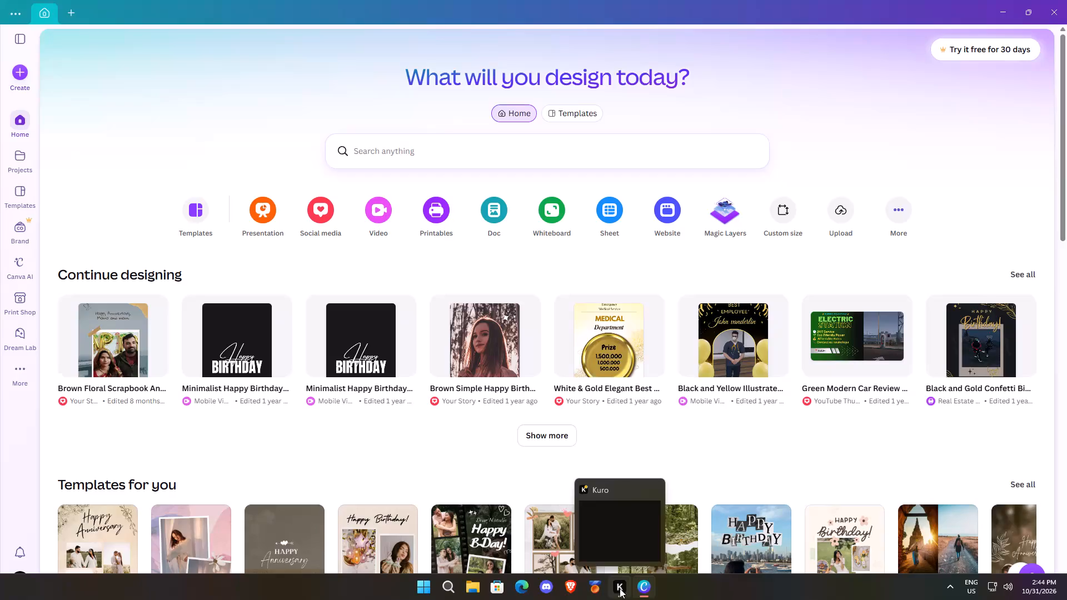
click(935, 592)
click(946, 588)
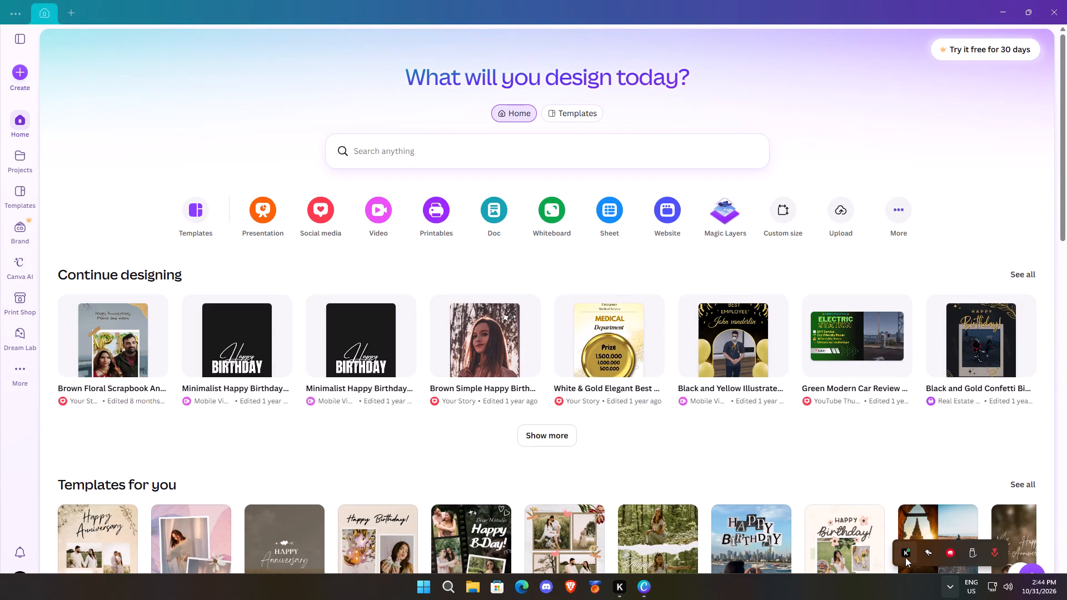
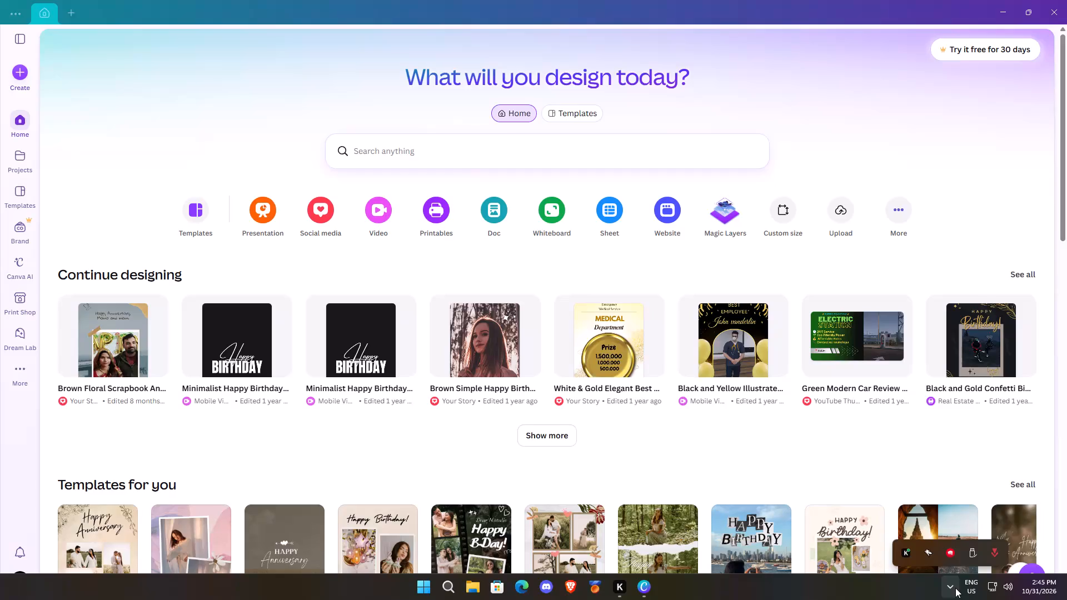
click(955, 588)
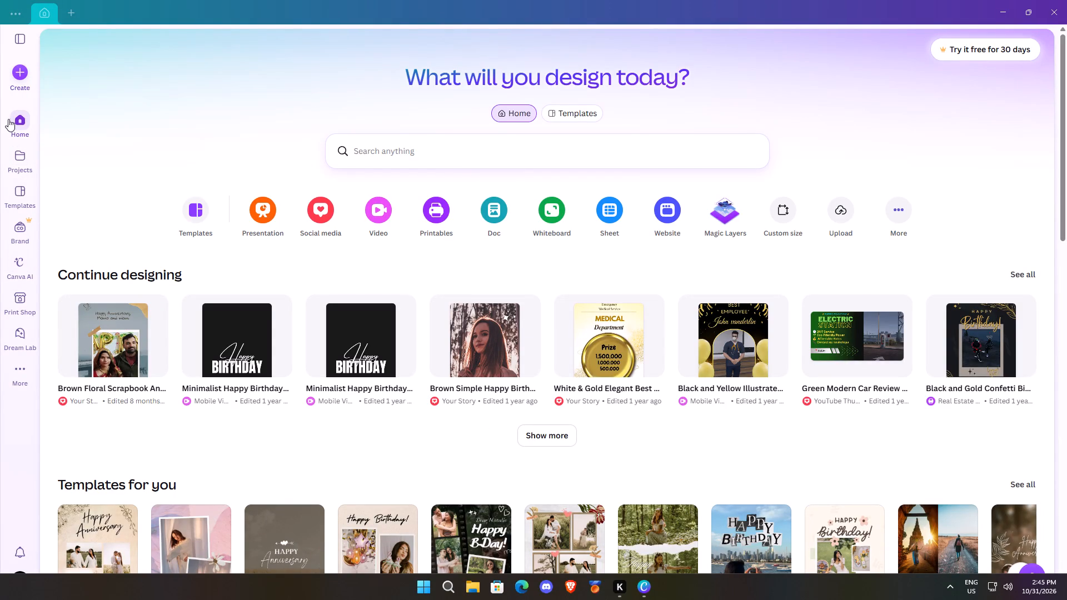
Upload the "Upscaled logo image" file from the Downloads folder as content for a design.
click(24, 73)
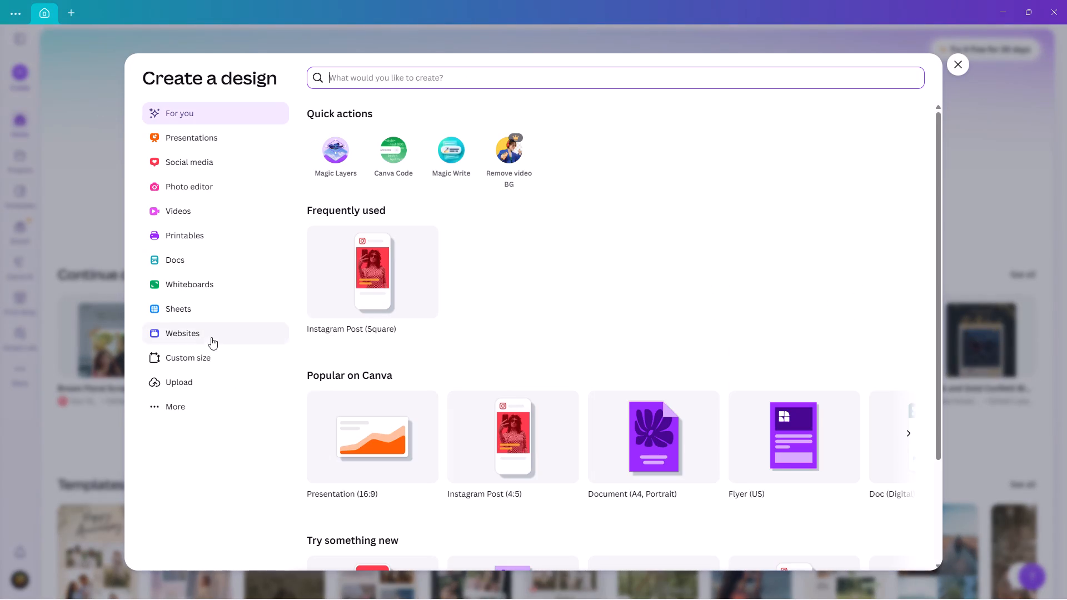
click(182, 377)
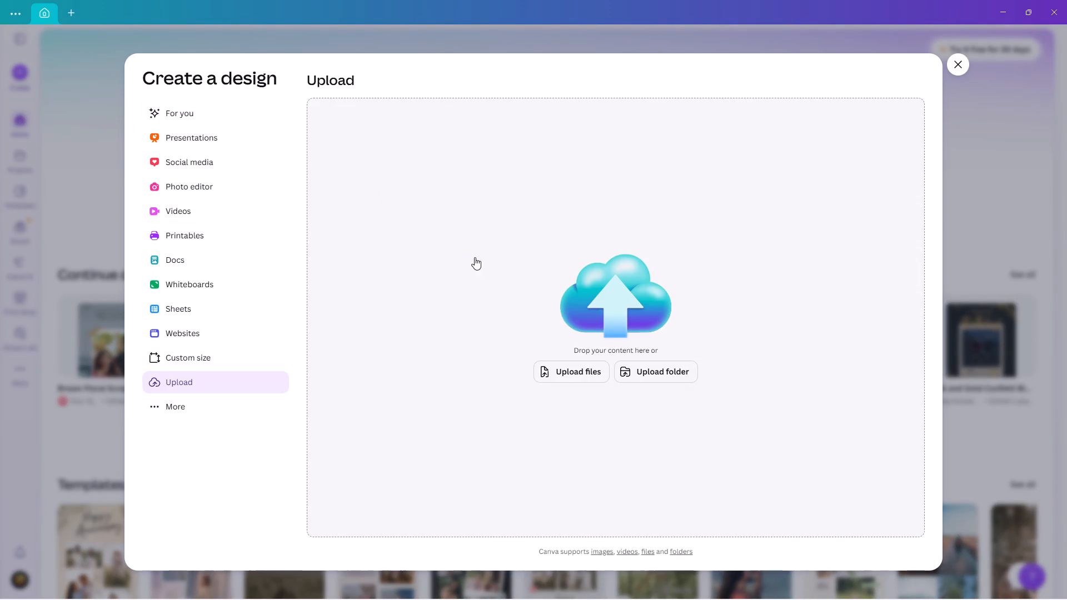
click(579, 374)
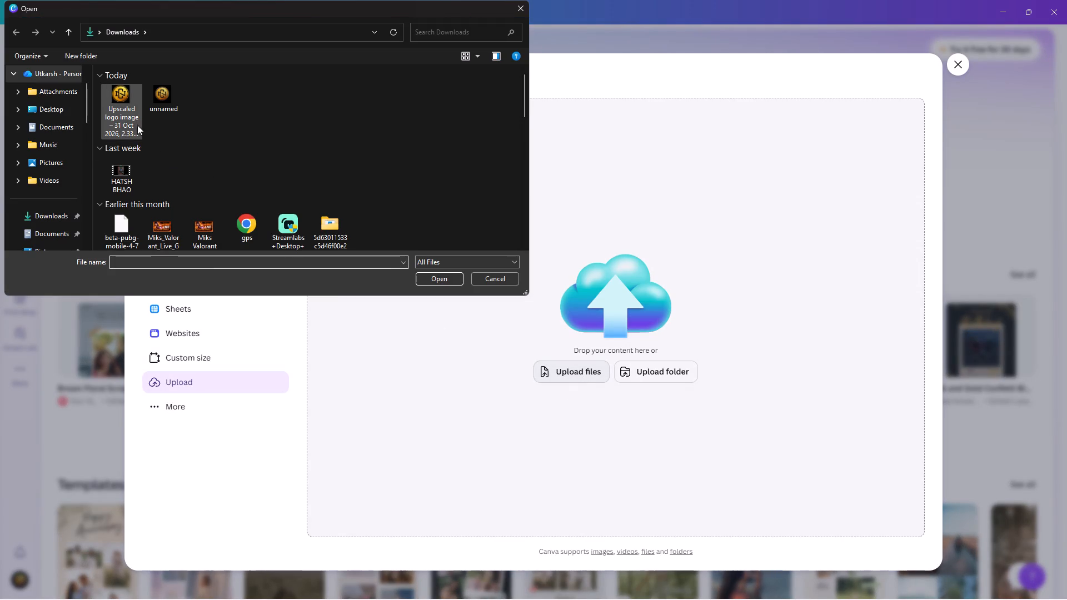
click(131, 116)
click(453, 281)
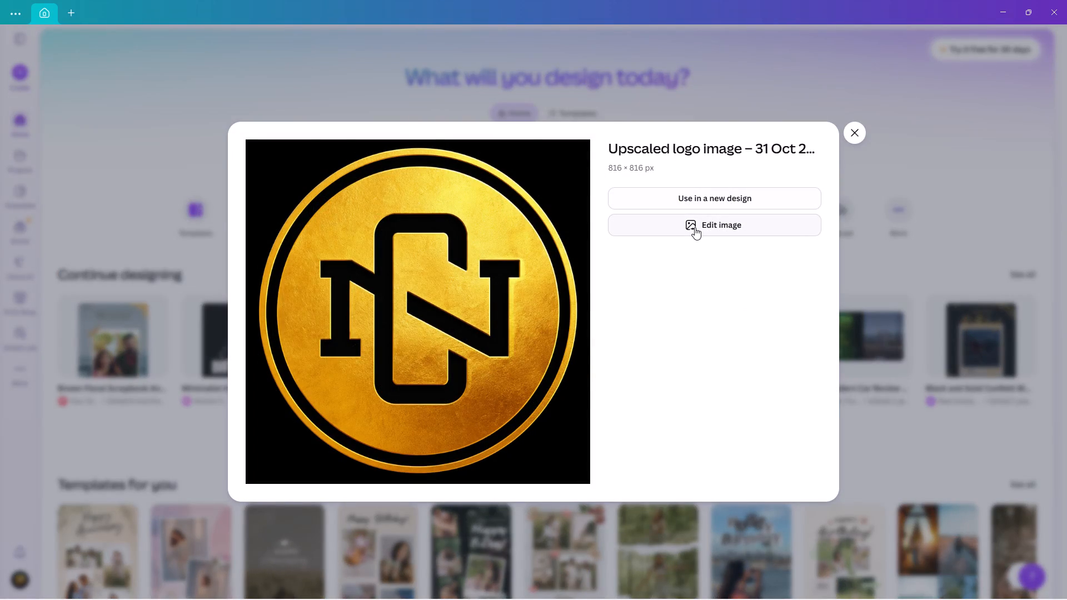
Use the uploaded logo image in a new custom-size design 1080 px wide and 2160 px high.
click(696, 196)
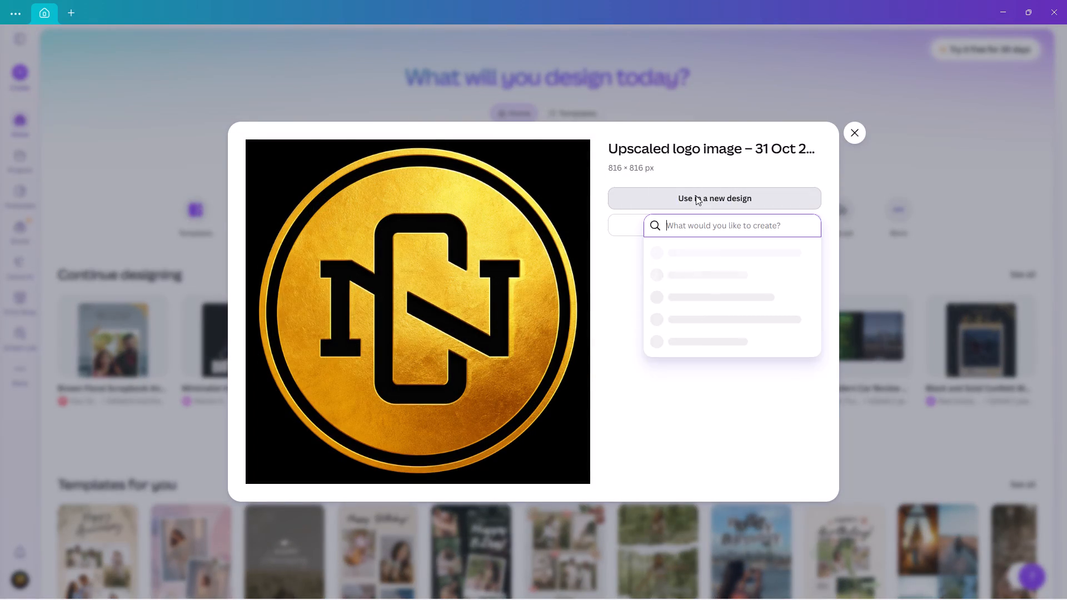
click(700, 261)
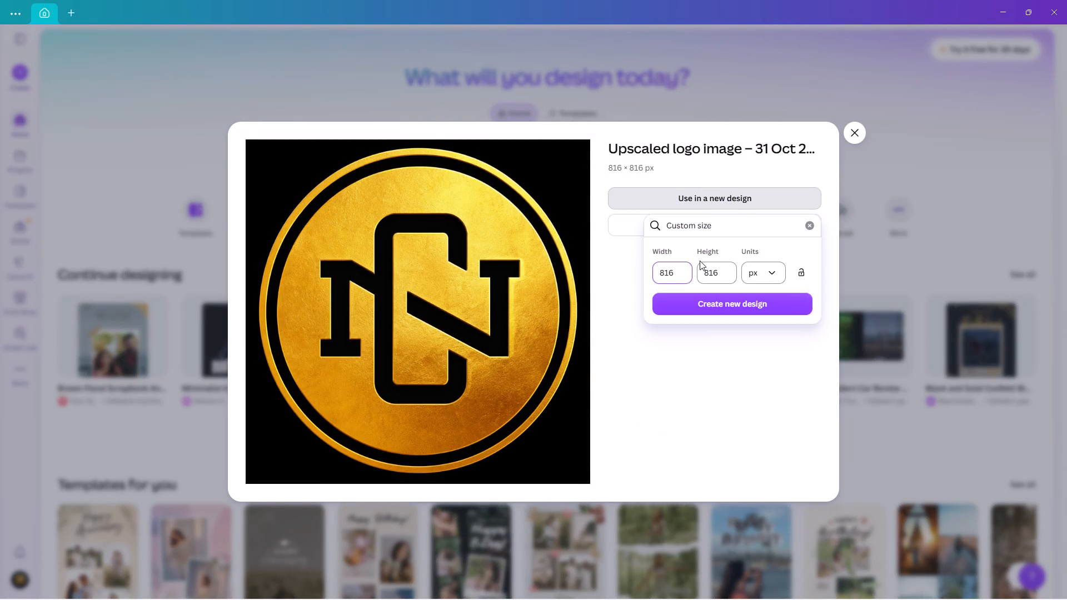
click(677, 269)
key(BackSpace)
key(BackSpace)
key(BackSpace)
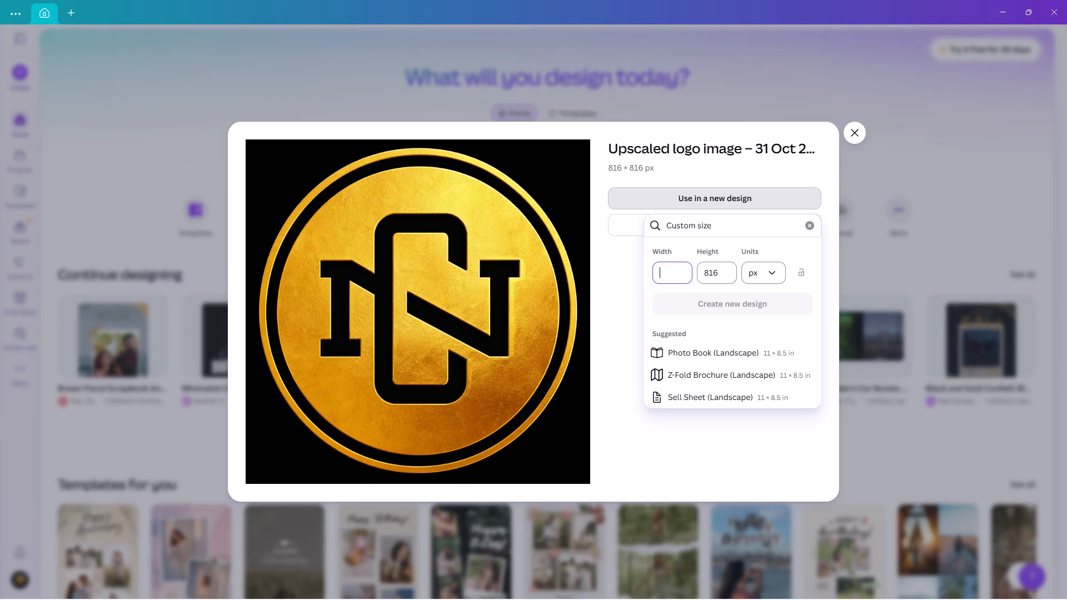
text(1080)
click(718, 276)
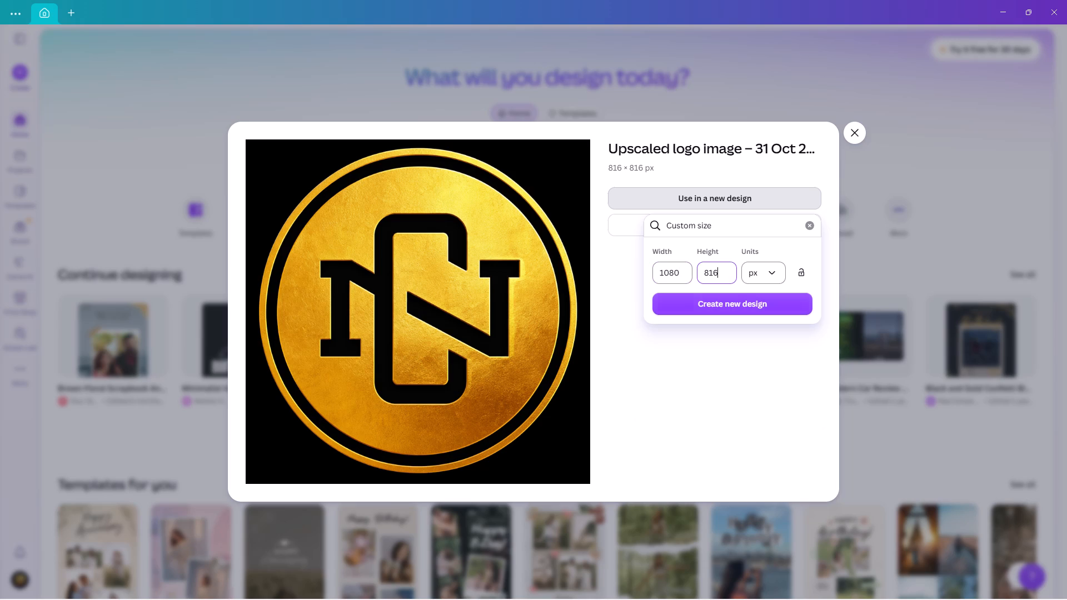
key(BackSpace)
key(BackSpace)
key(BackSpace)
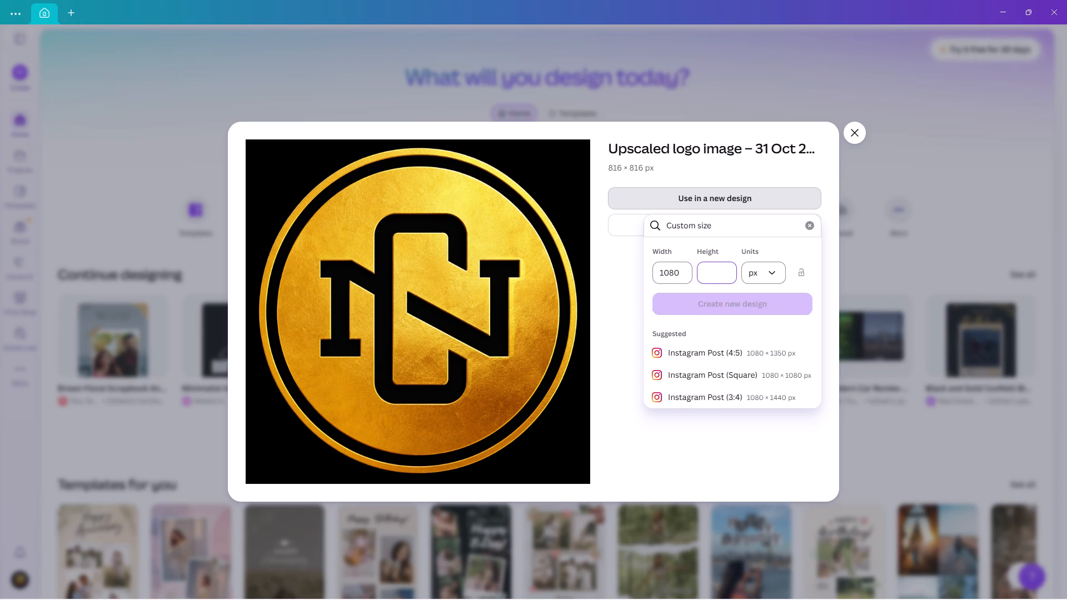
text(2160)
key(Return)
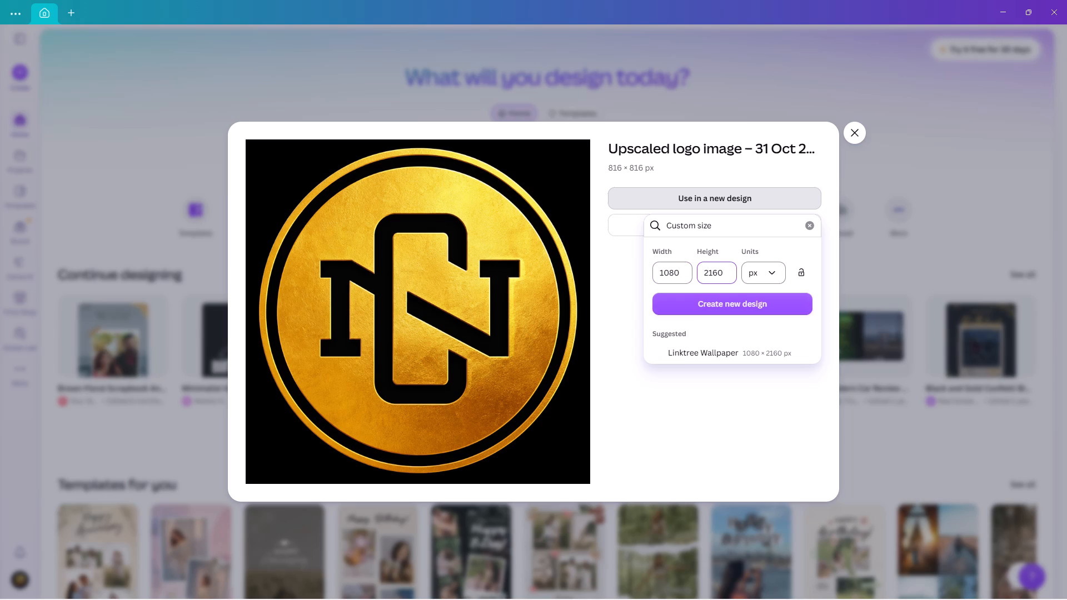
click(765, 299)
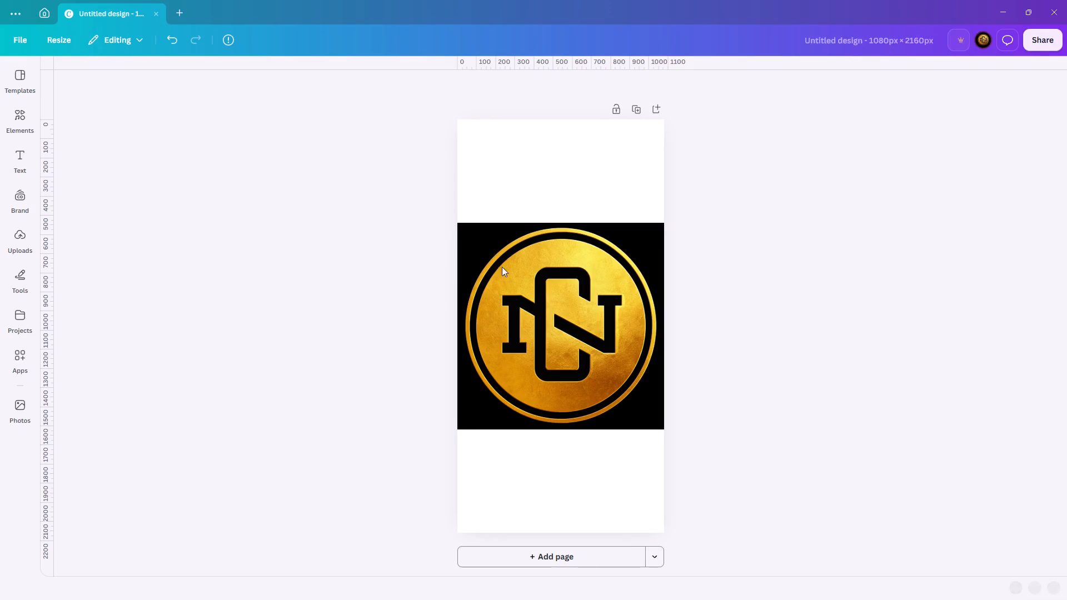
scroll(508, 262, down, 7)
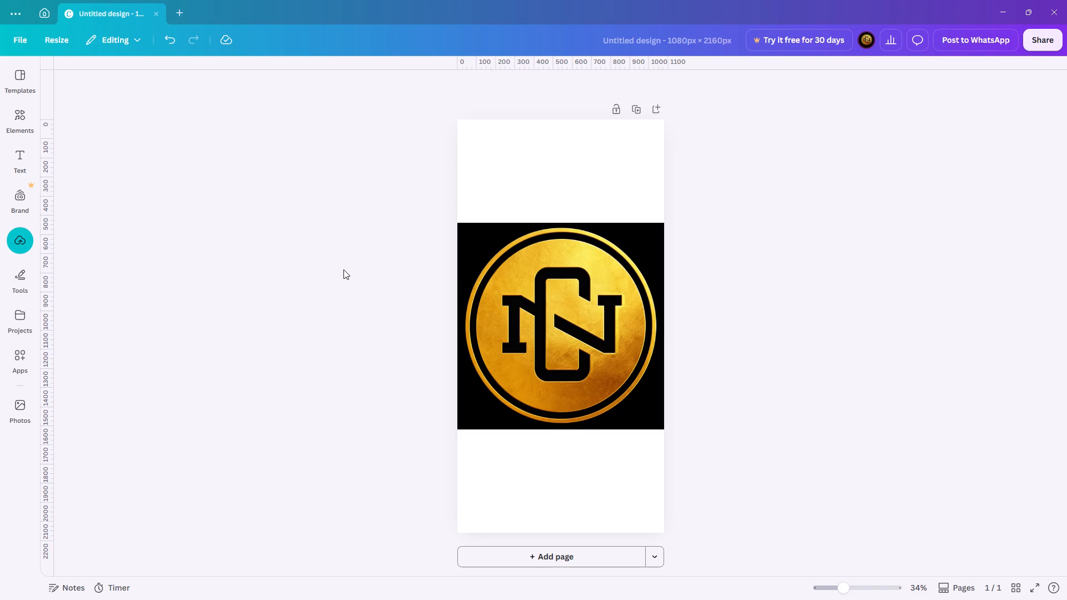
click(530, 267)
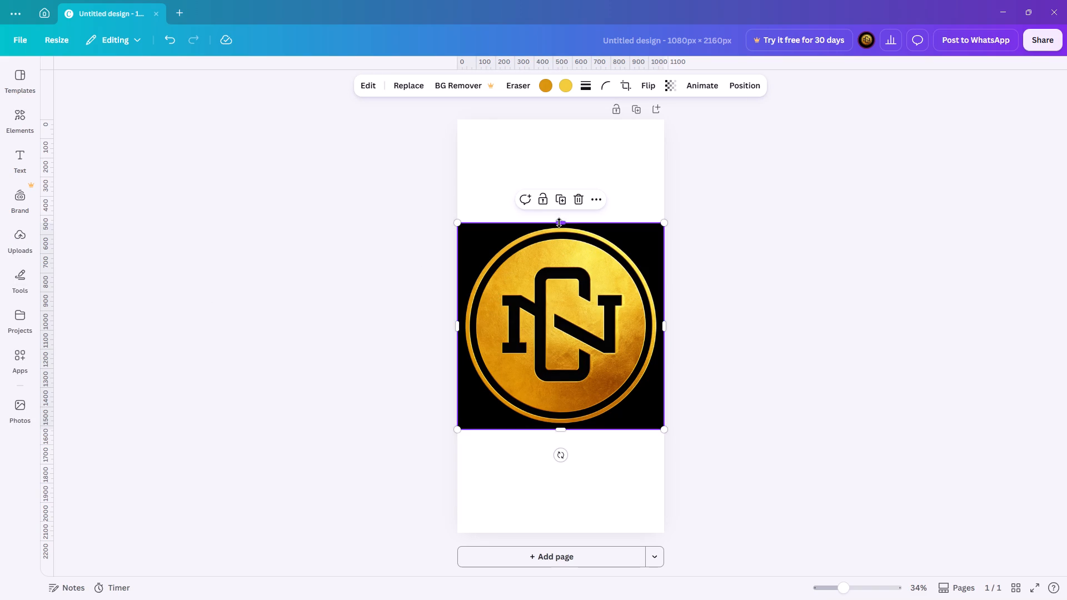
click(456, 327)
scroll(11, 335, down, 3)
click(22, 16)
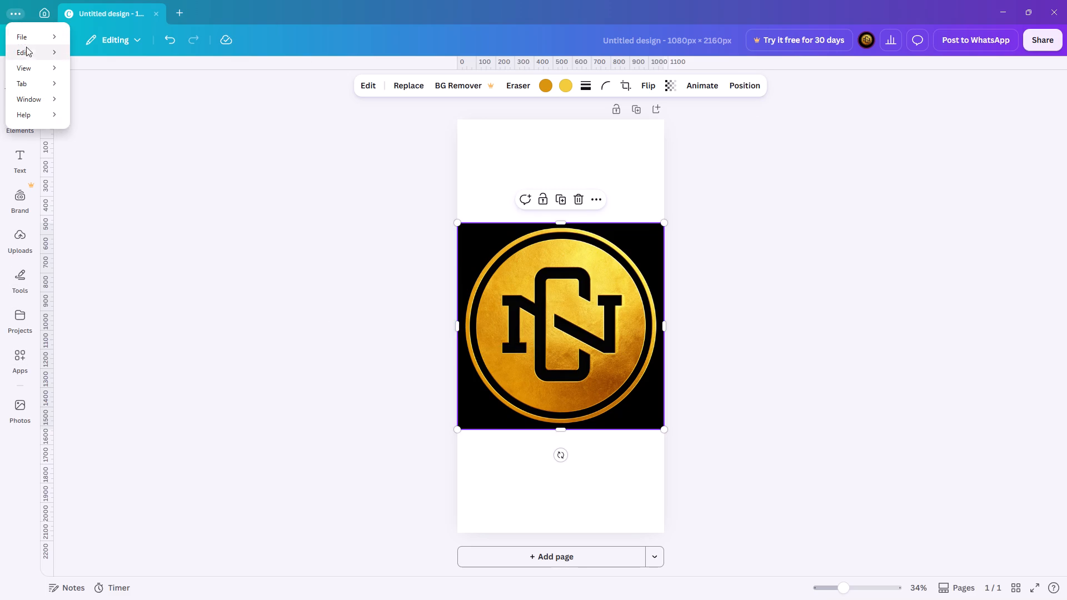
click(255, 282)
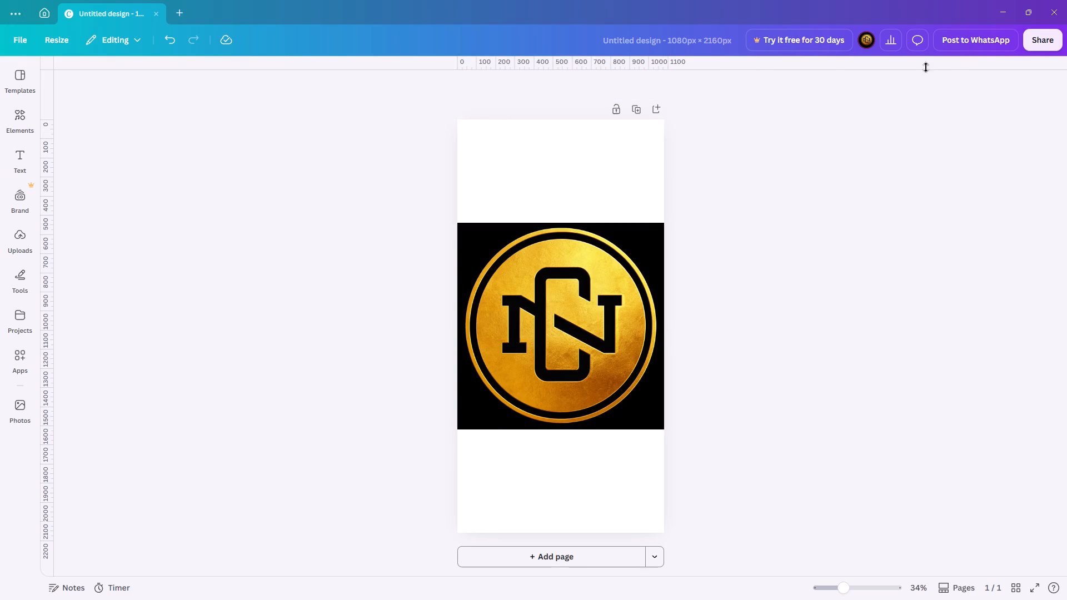
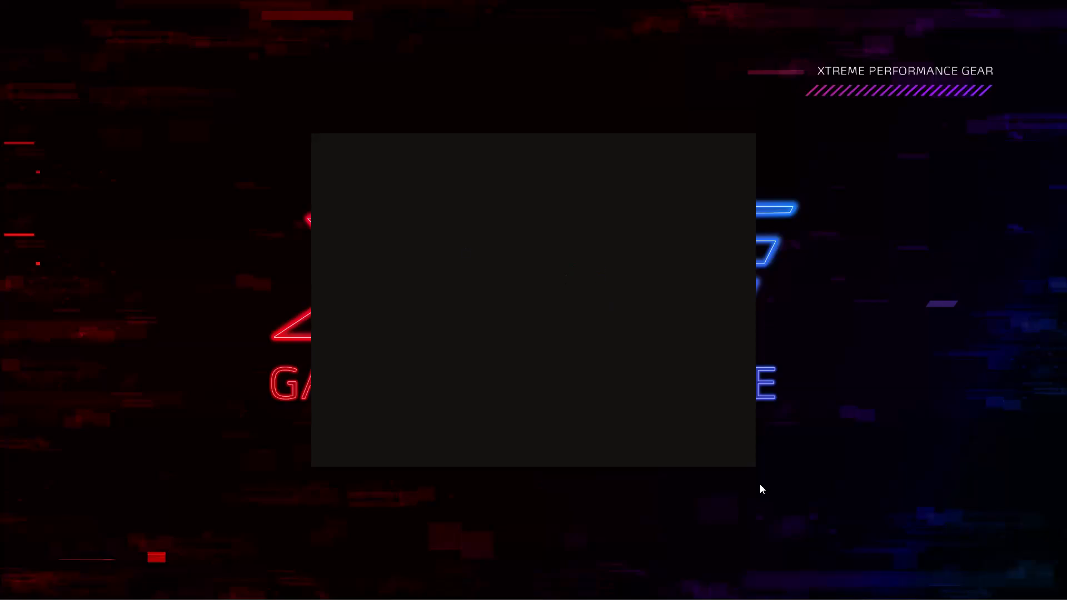
Return to Canva and close the open 1080 × 2160 px design.
click(950, 584)
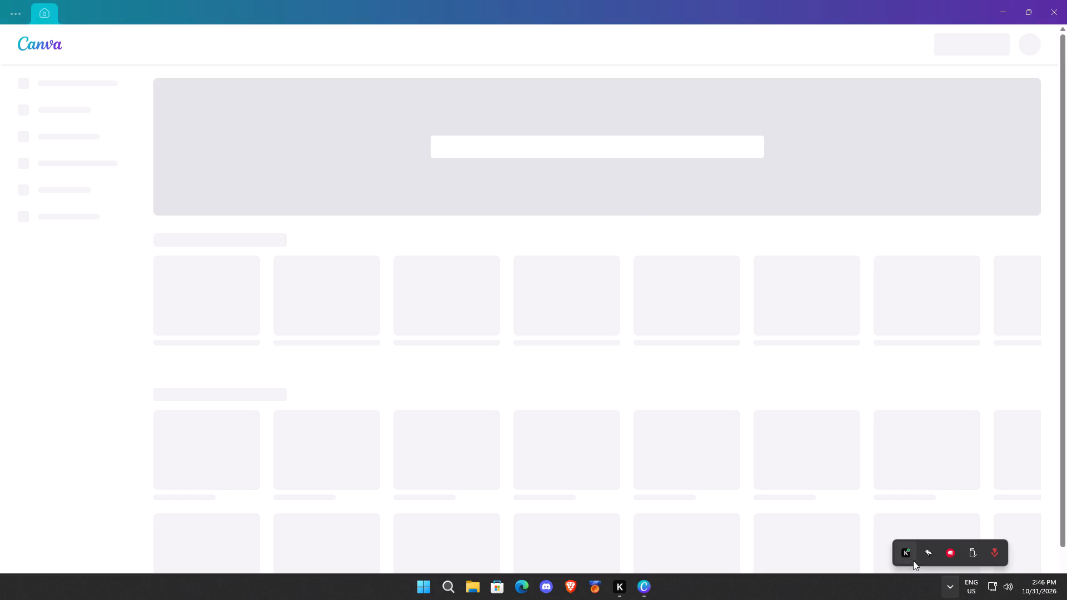
click(646, 583)
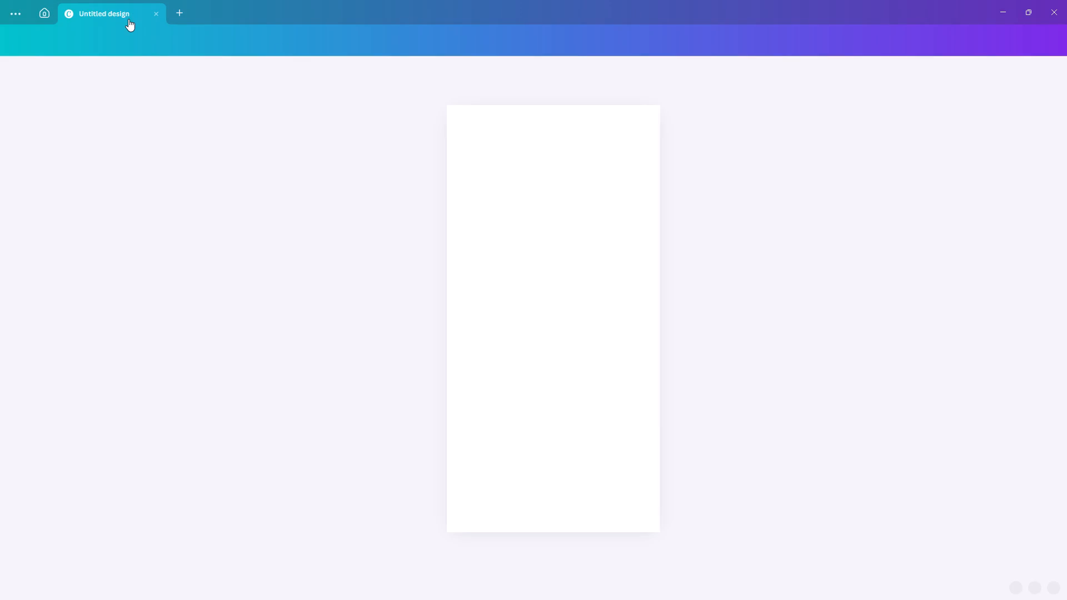
click(156, 12)
click(157, 14)
click(157, 14)
click(180, 14)
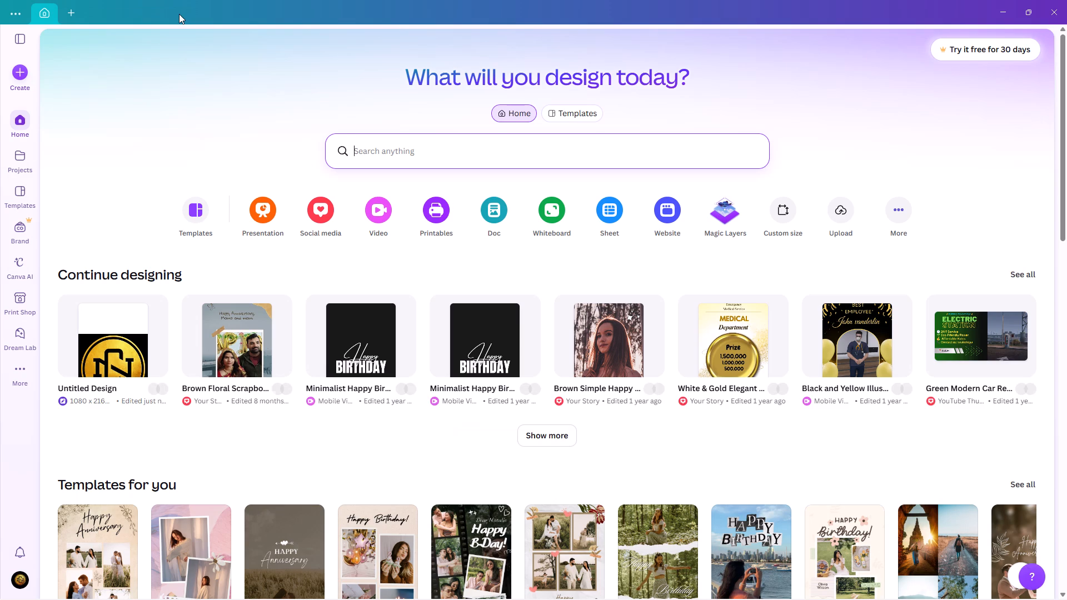
Upload the "Upscaled logo image" file from the Downloads folder as content for a new design.
click(18, 79)
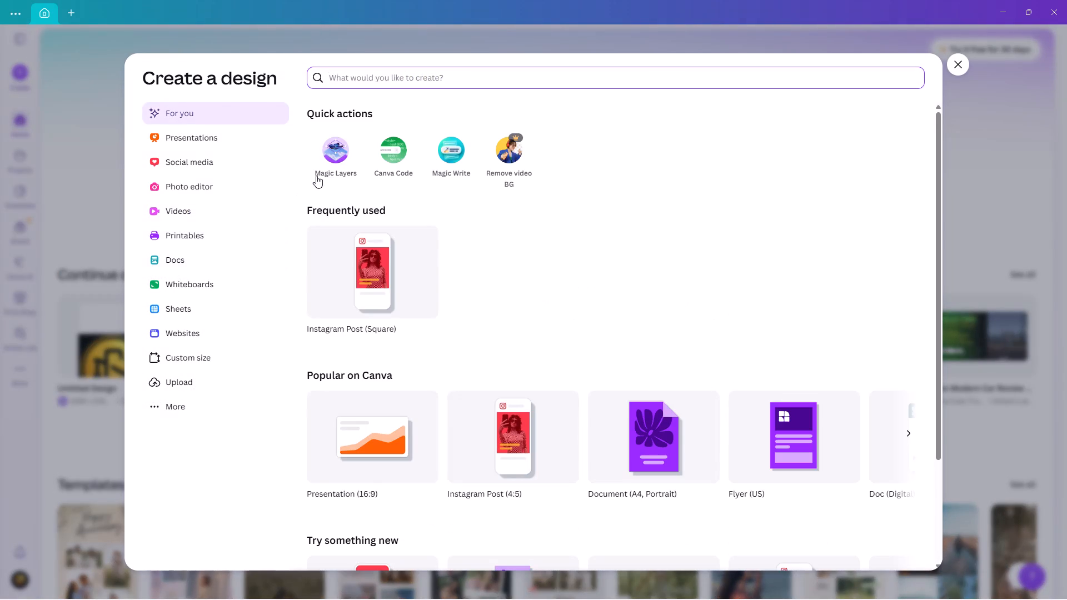
click(186, 386)
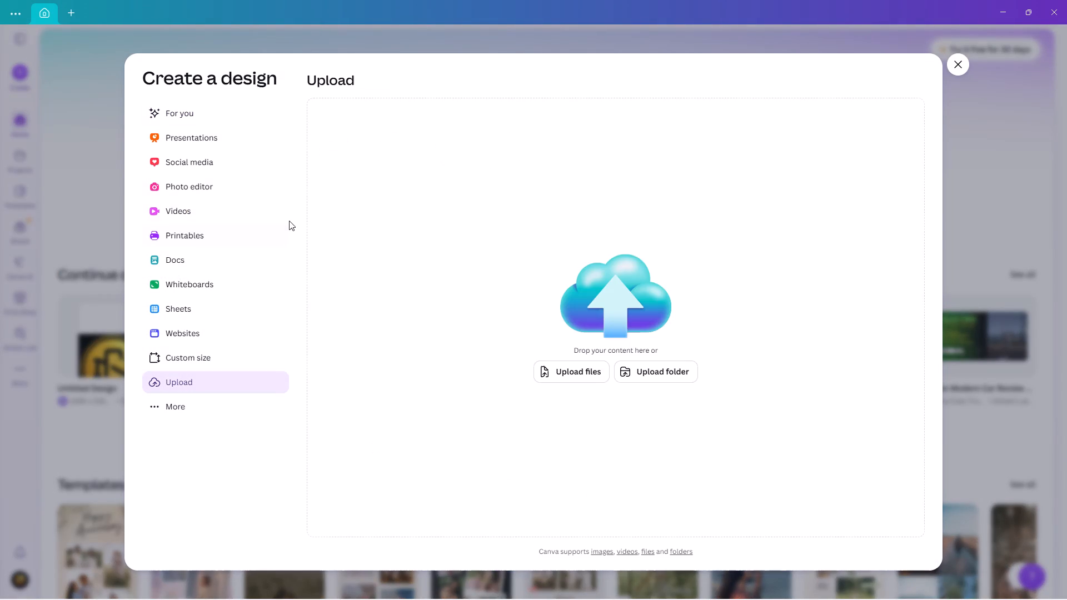
click(571, 377)
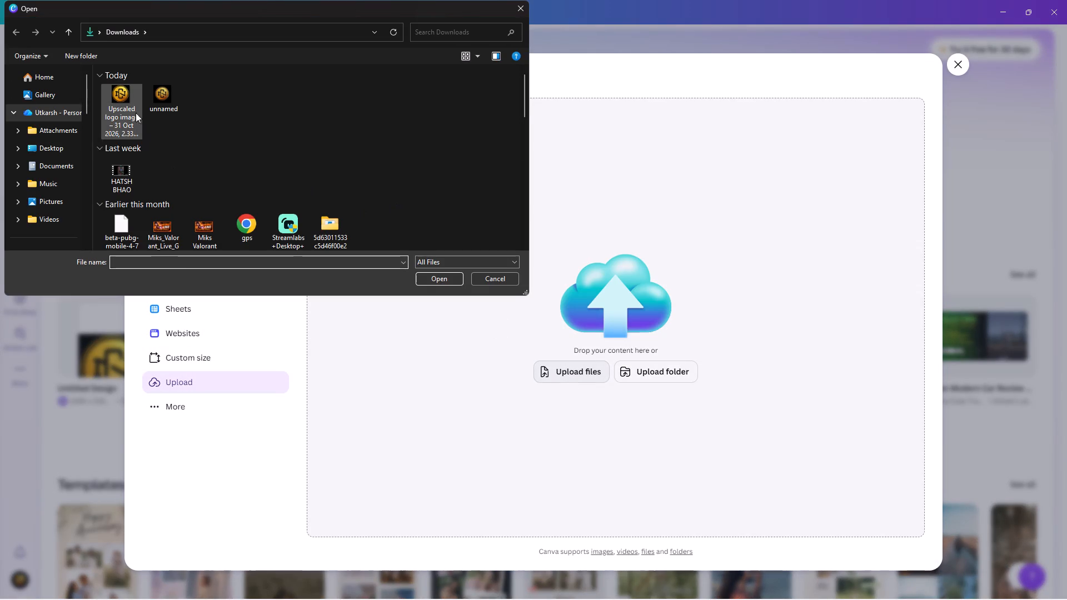
click(126, 104)
click(447, 278)
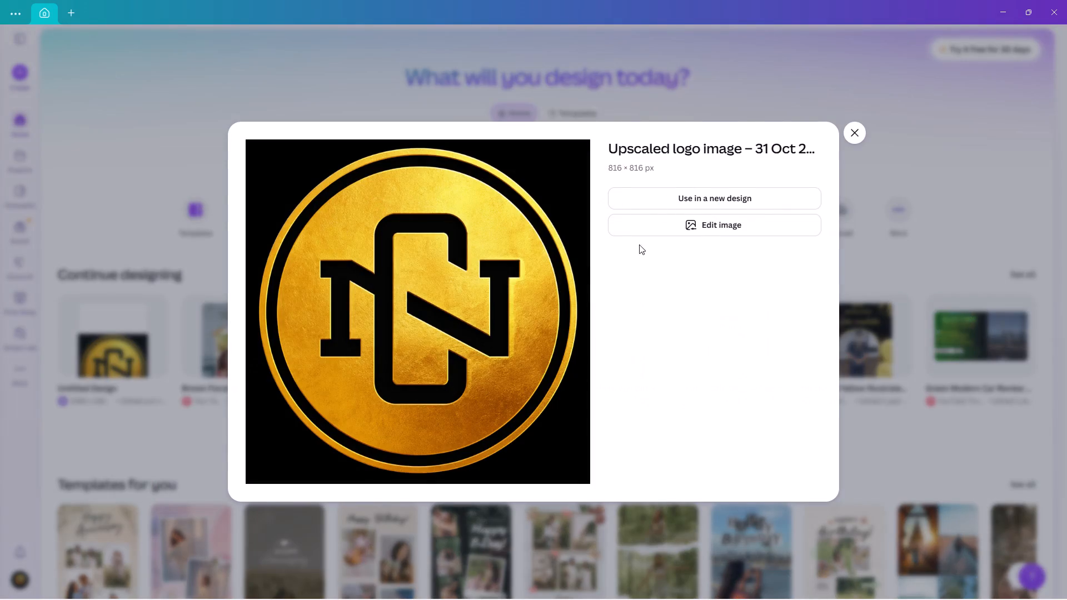
Use the uploaded logo image in a new custom-size design 1080 px wide and 1920 px high.
click(717, 202)
click(595, 259)
click(719, 197)
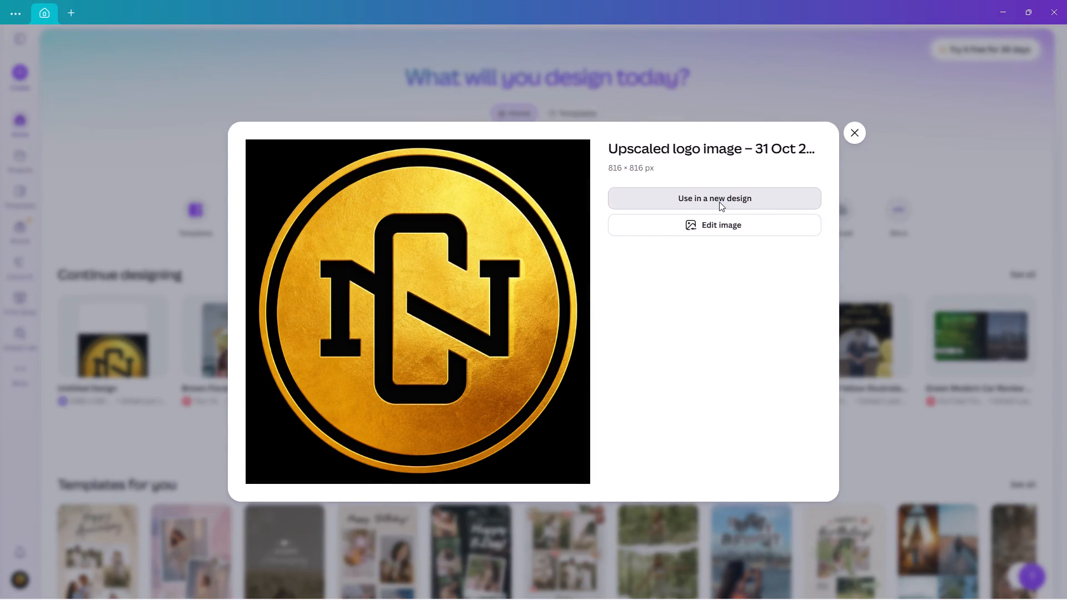
click(716, 253)
click(672, 273)
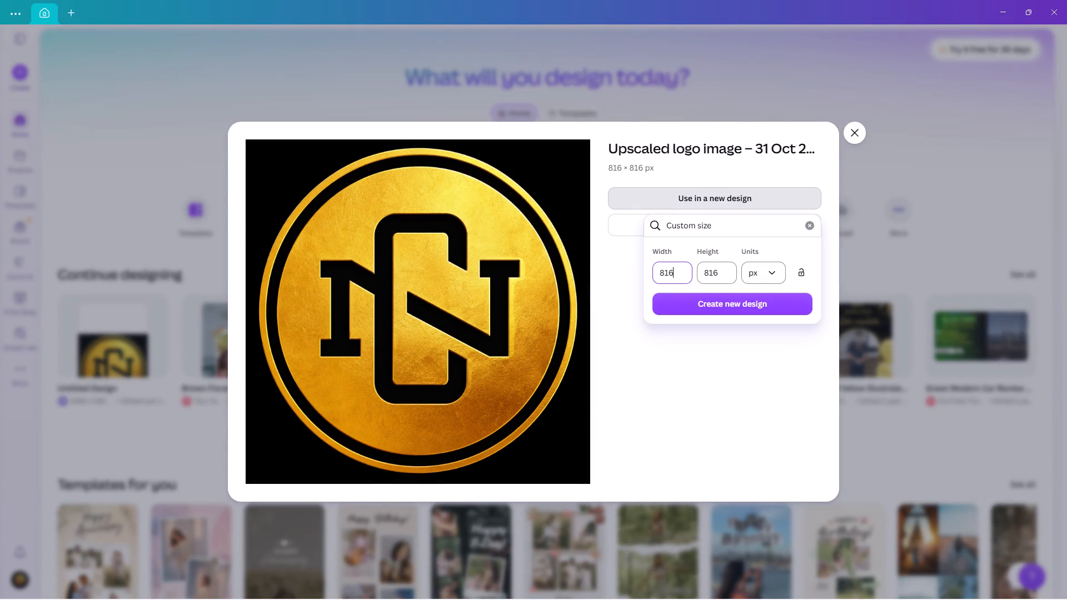
key(BackSpace)
key(BackSpace)
key(BackSpace)
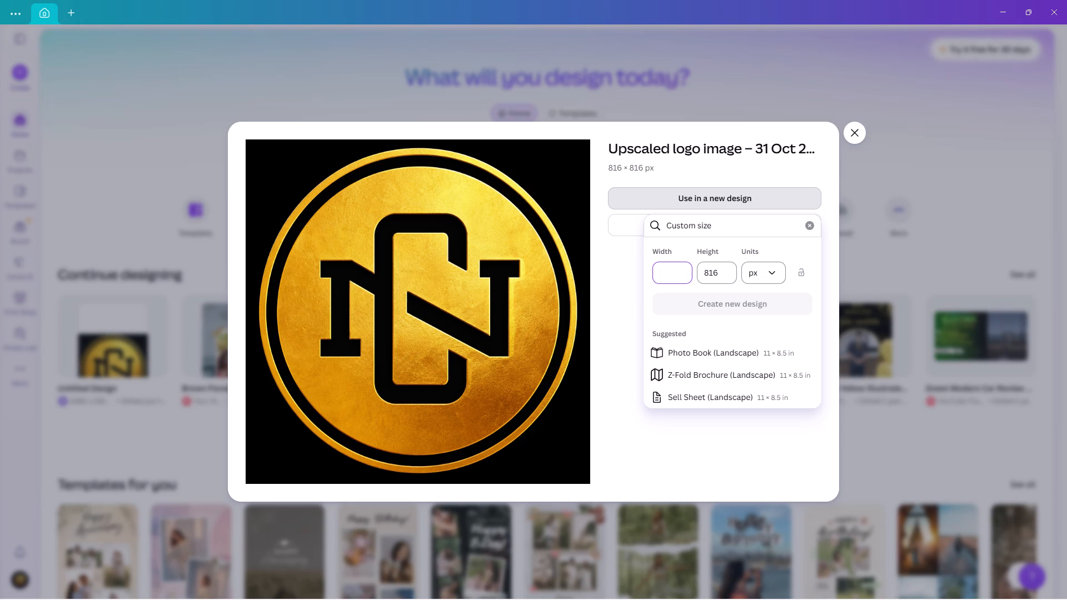
Create a new custom-size design 1080 px wide and 1920 px high from the uploaded logo image.
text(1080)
click(730, 277)
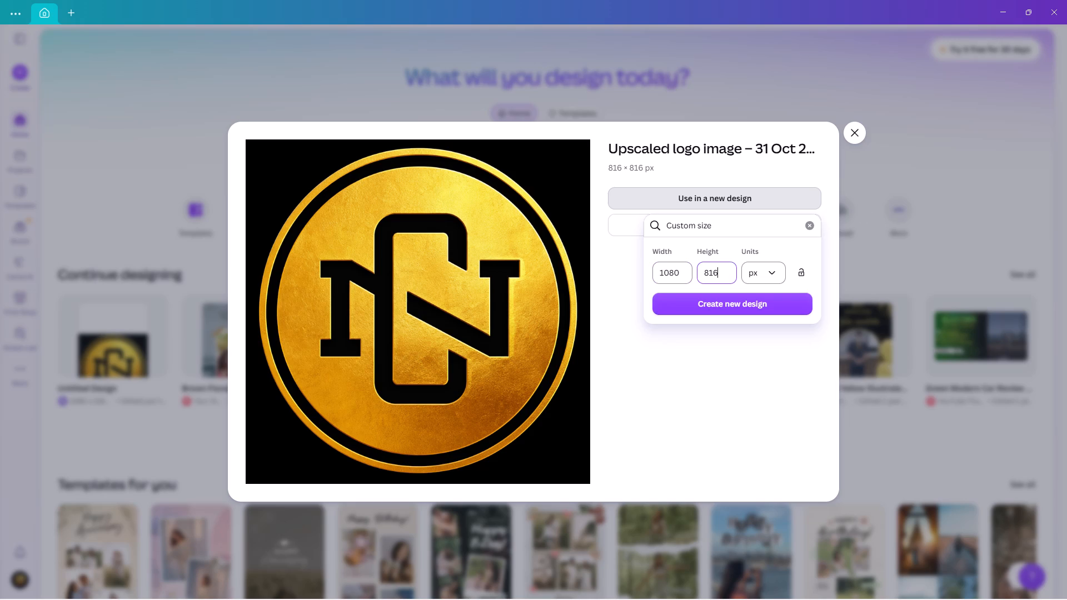
key(BackSpace)
key(BackSpace)
key(BackSpace)
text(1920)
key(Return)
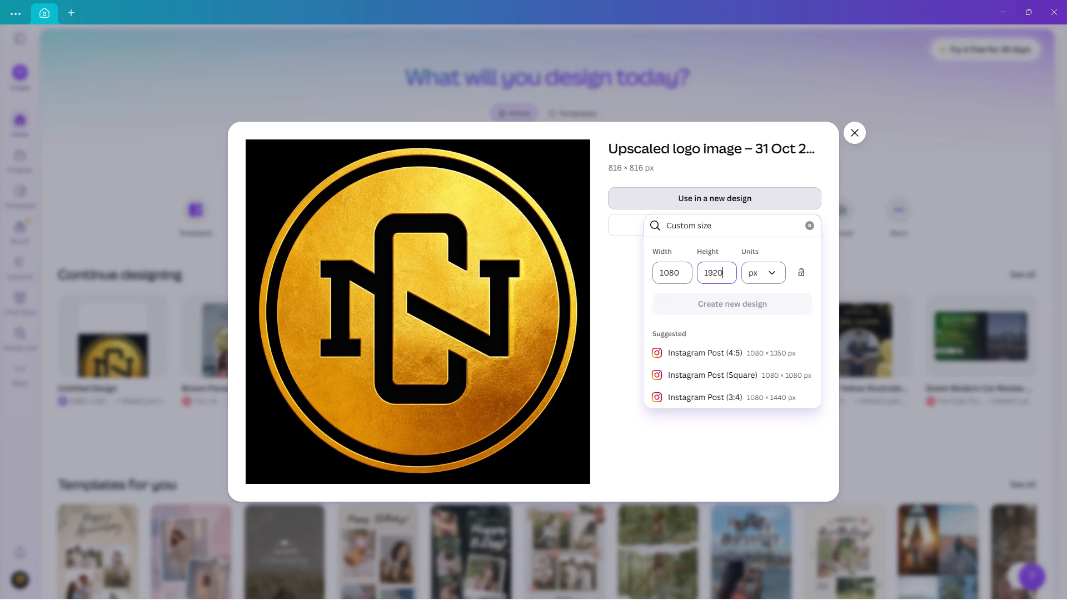
click(723, 303)
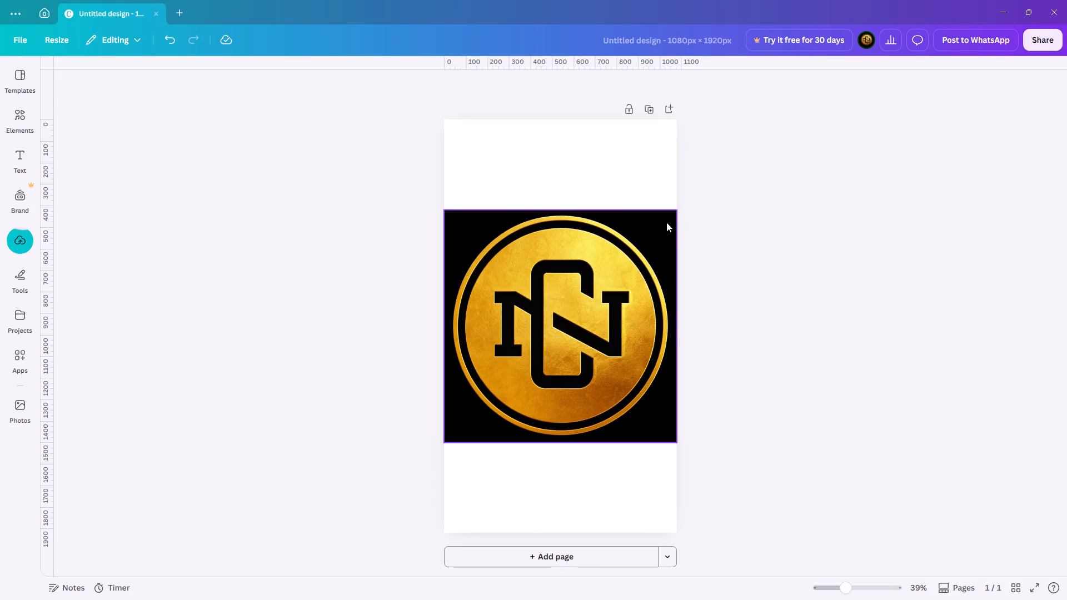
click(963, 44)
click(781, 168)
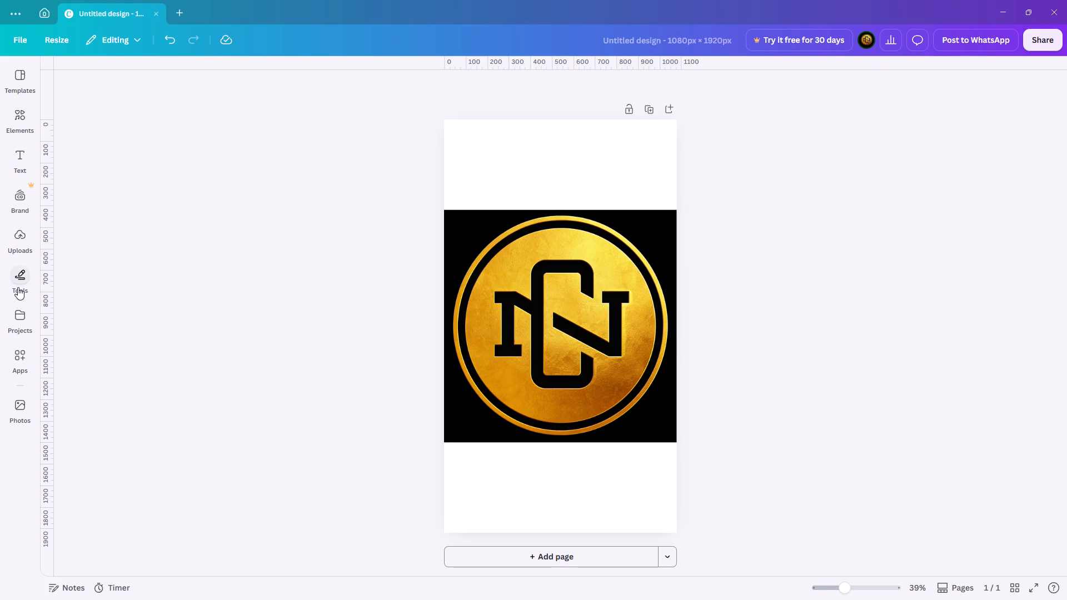
Look through the available elements, tools, projects, templates and Canva apps for something to use with the logo design.
click(25, 115)
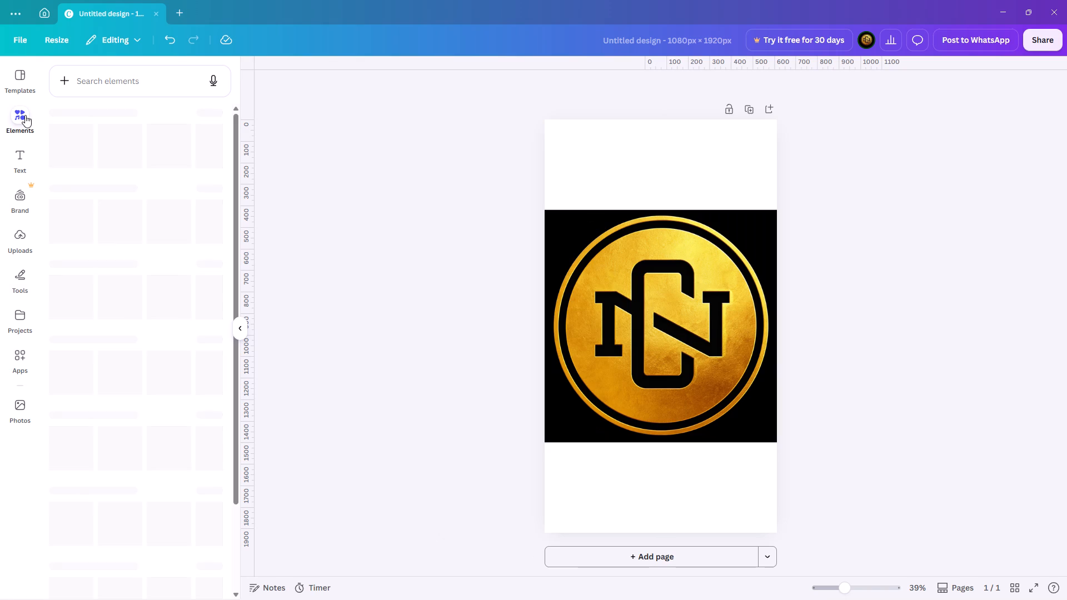
click(29, 277)
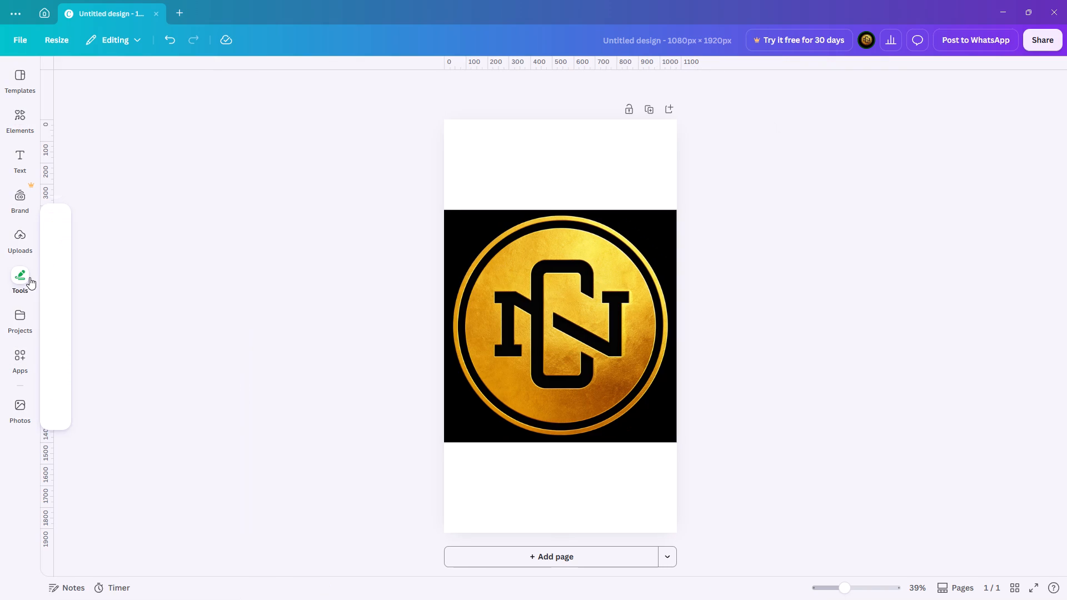
click(26, 307)
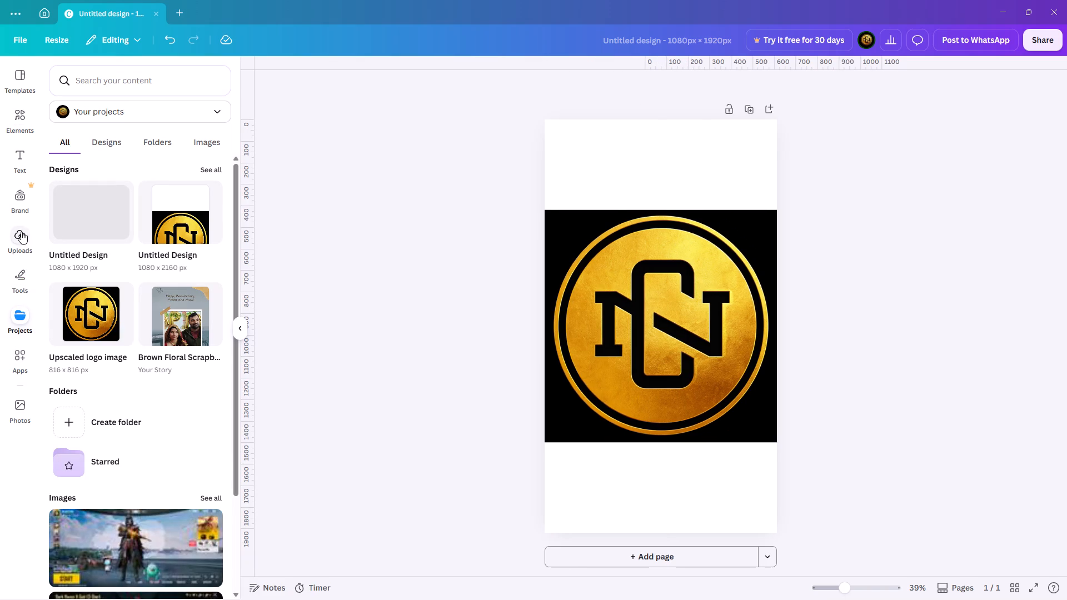
click(23, 113)
click(22, 74)
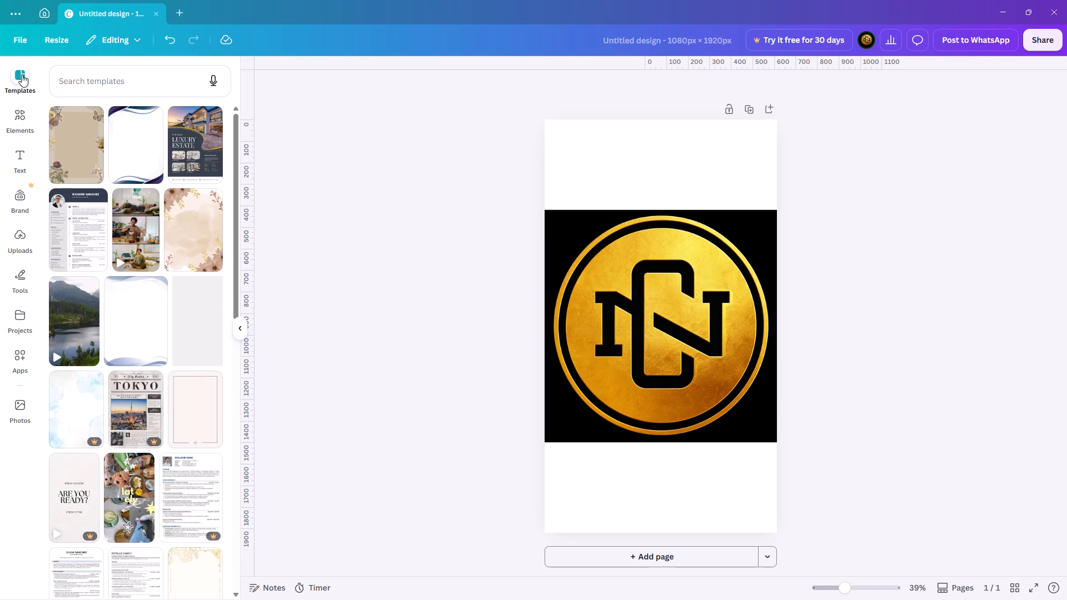
scroll(25, 298, down, 5)
click(24, 366)
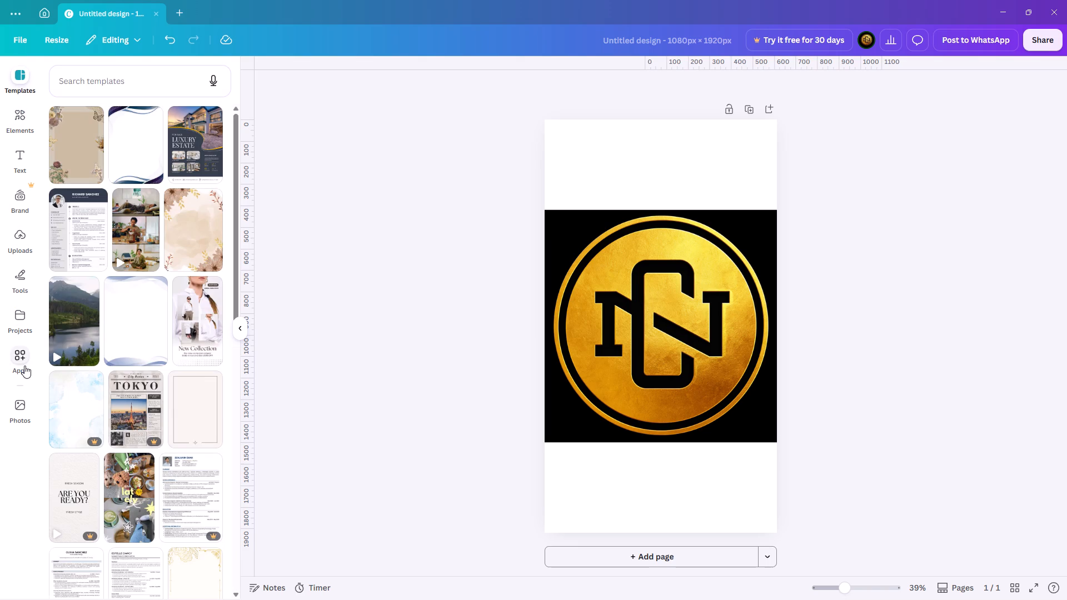
scroll(87, 382, down, 8)
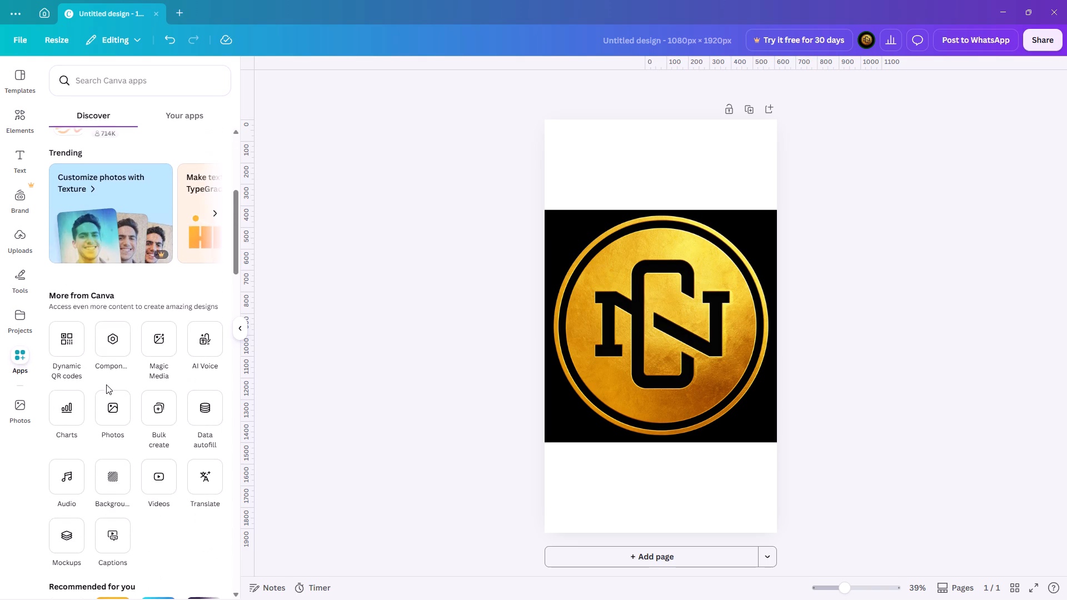
Browse the available Canva apps for something useful to the logo design.
scroll(116, 438, down, 3)
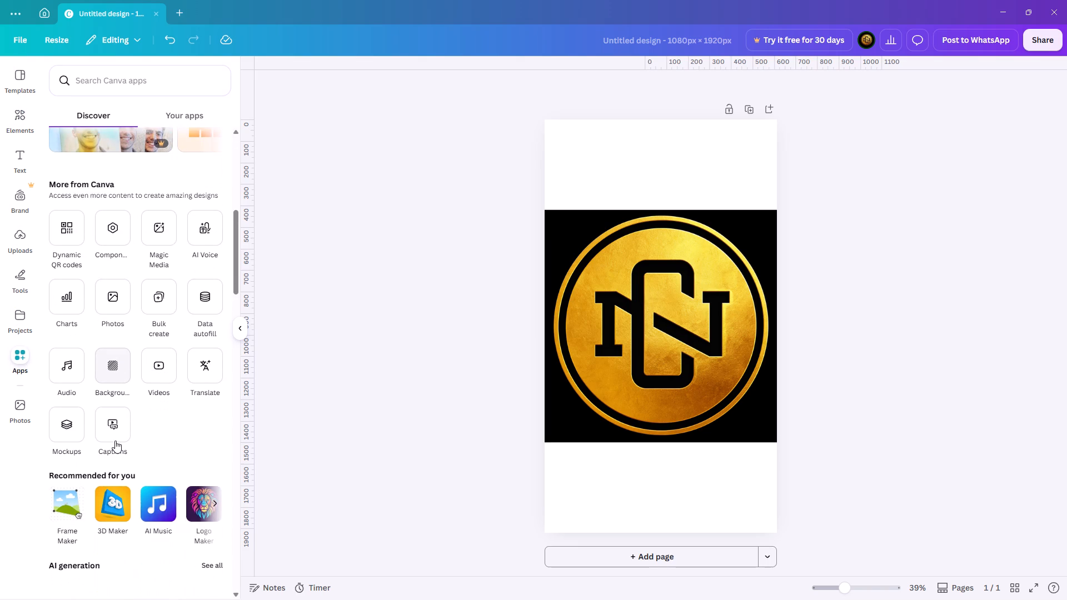
scroll(115, 441, down, 4)
scroll(113, 391, up, 2)
scroll(112, 358, down, 8)
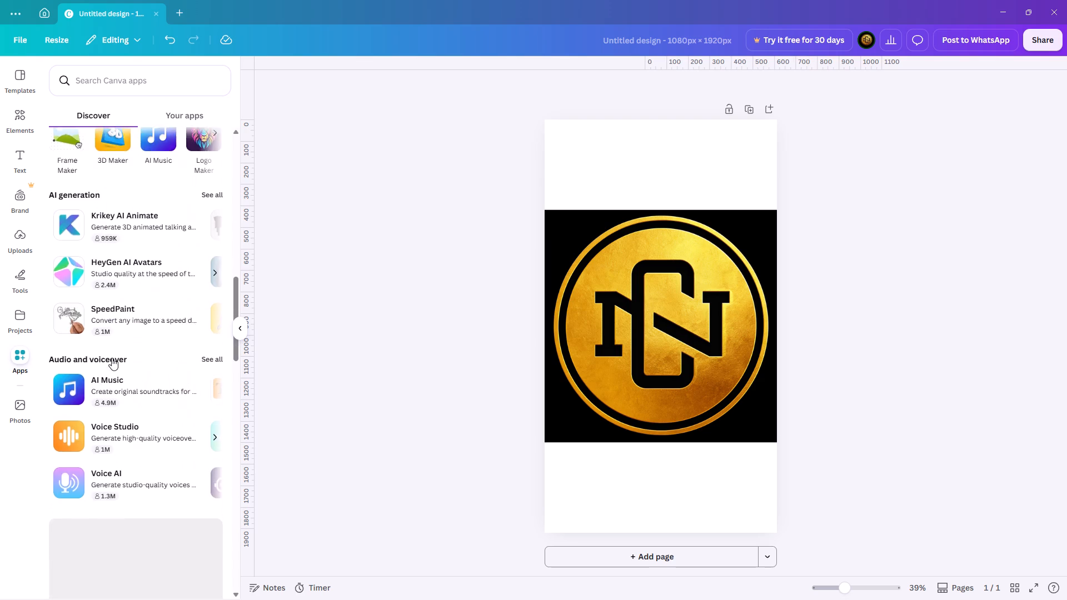
scroll(112, 358, up, 14)
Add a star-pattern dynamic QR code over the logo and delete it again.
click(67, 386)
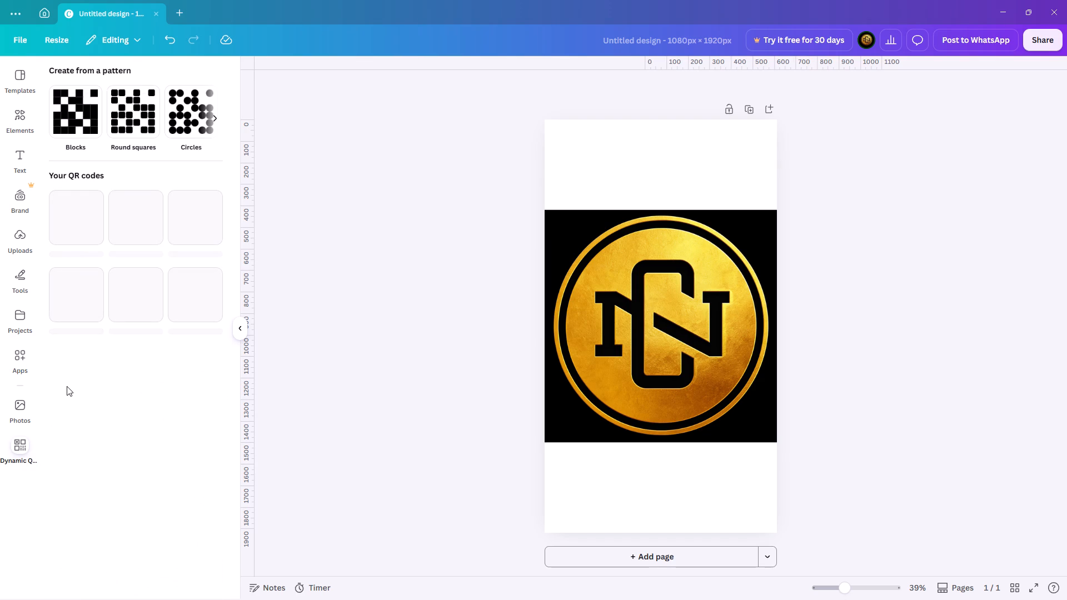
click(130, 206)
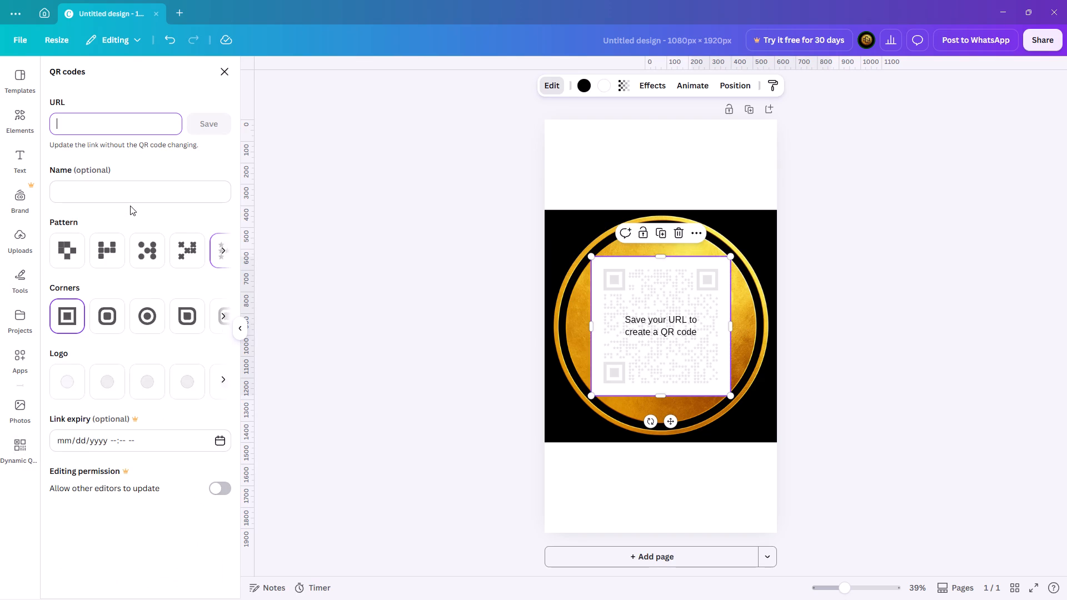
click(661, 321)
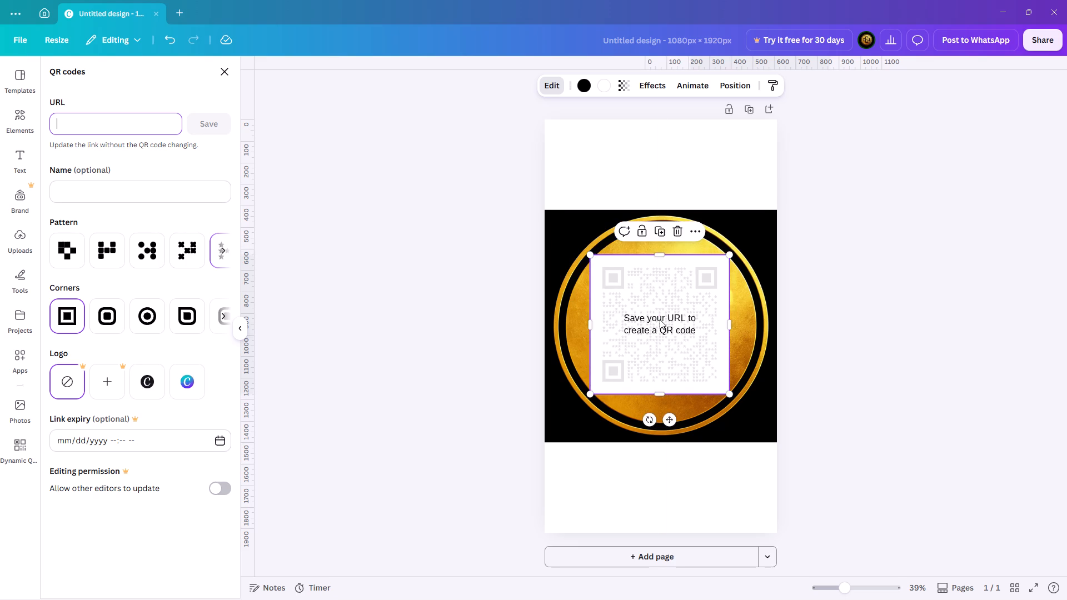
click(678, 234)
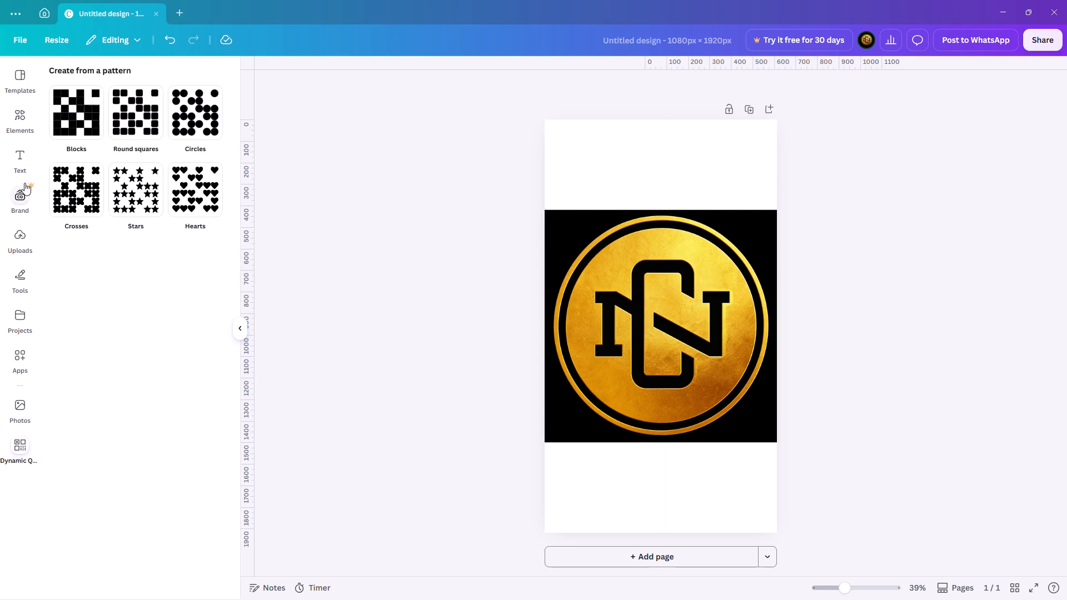
Browse the templates, font combinations, own projects and stock photos for material to fit the logo design.
click(21, 117)
click(25, 76)
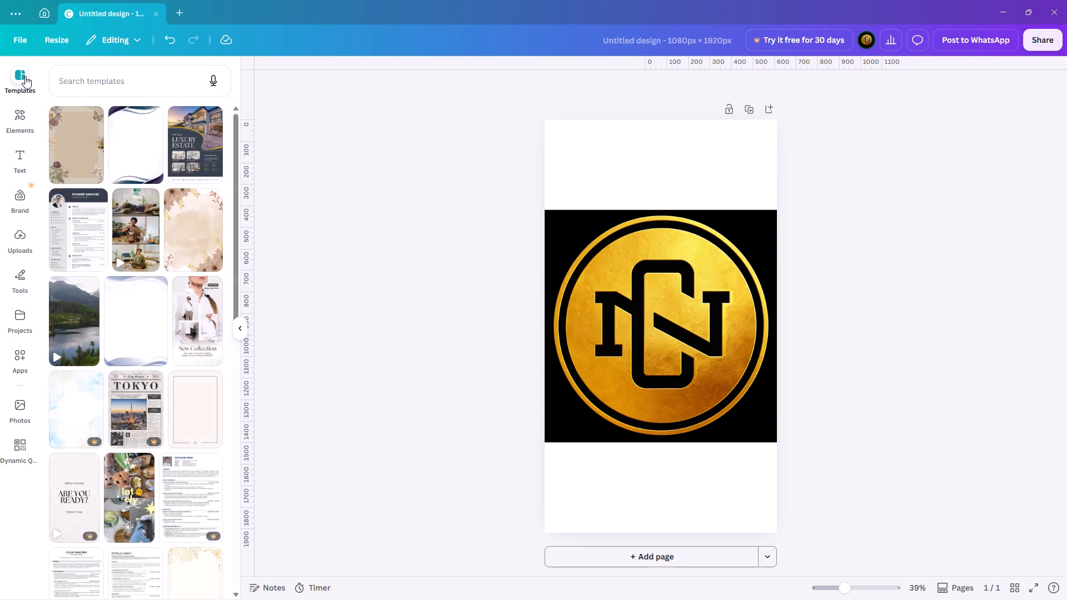
scroll(150, 340, down, 11)
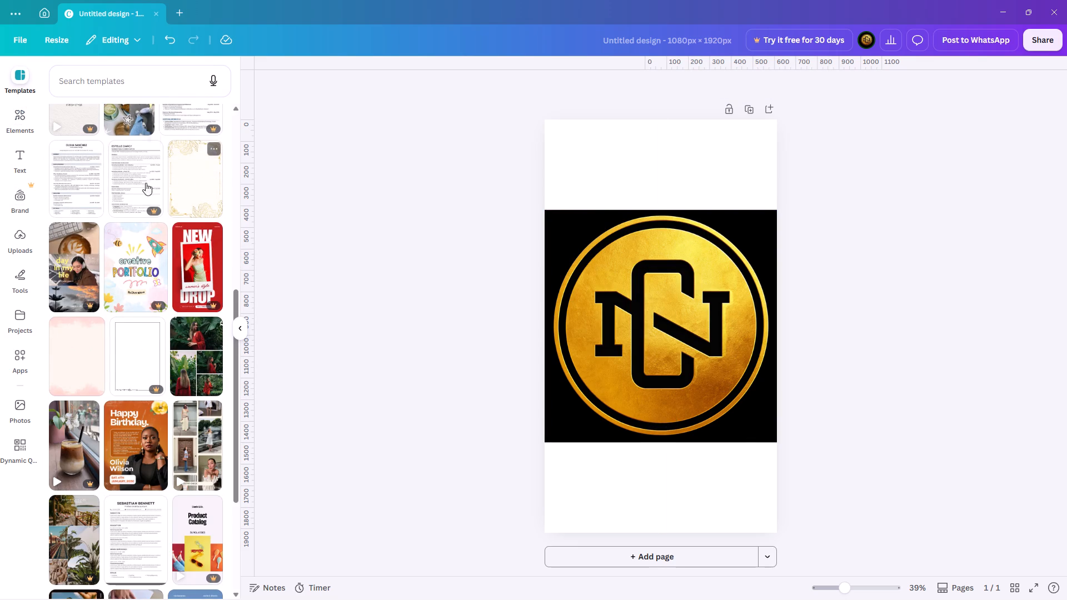
click(12, 170)
scroll(111, 364, down, 8)
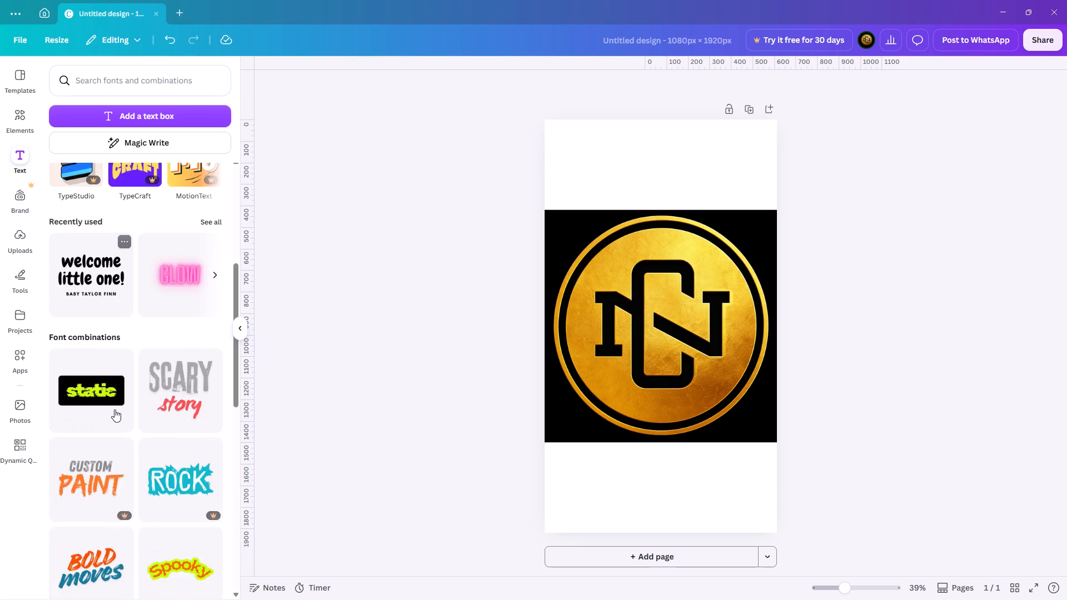
scroll(114, 409, down, 17)
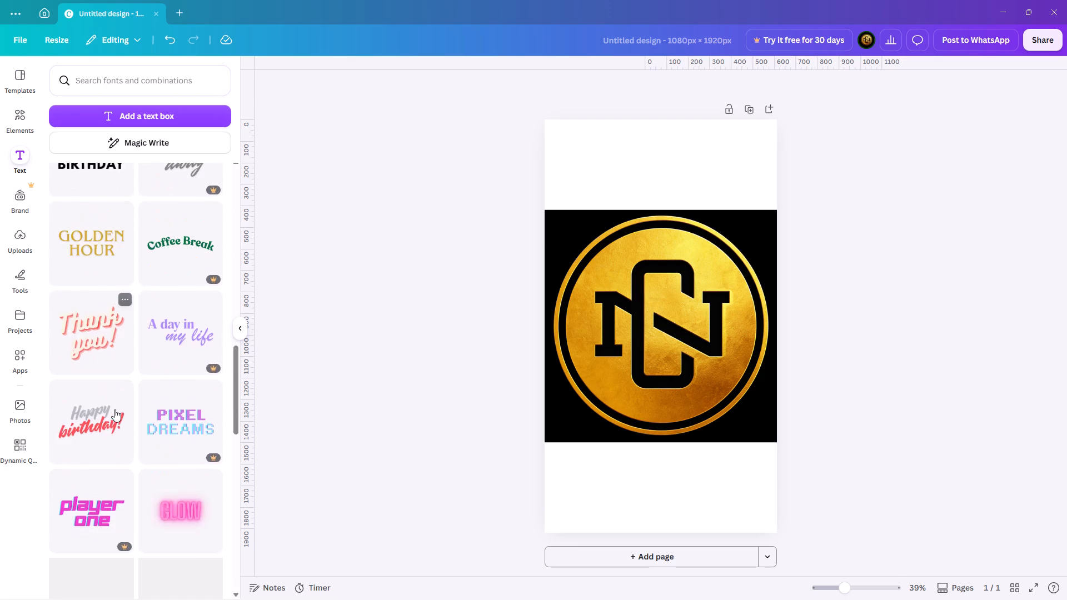
scroll(114, 409, down, 7)
click(16, 323)
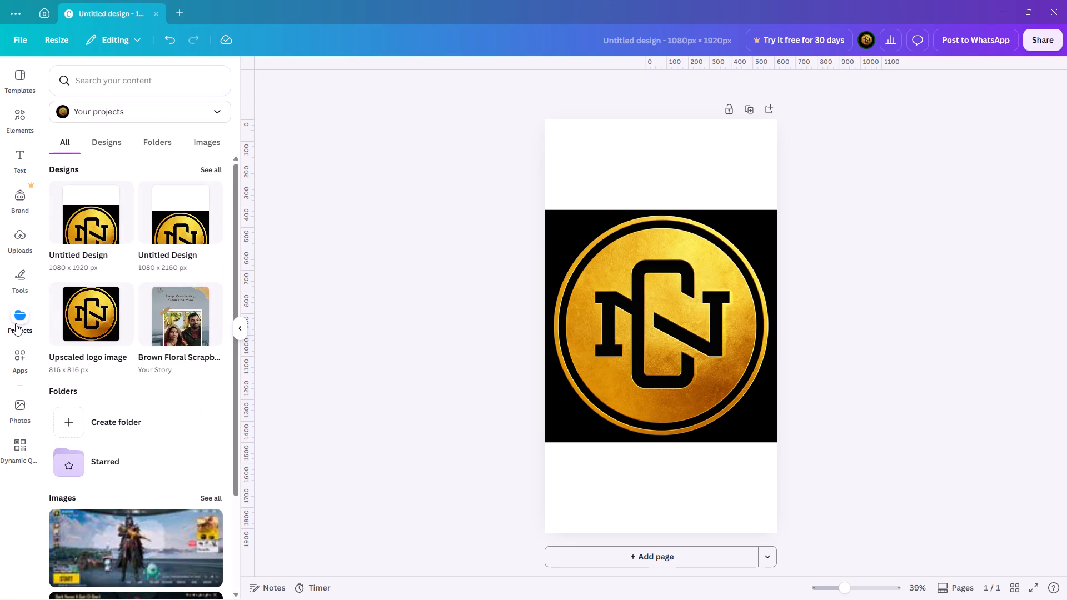
click(30, 416)
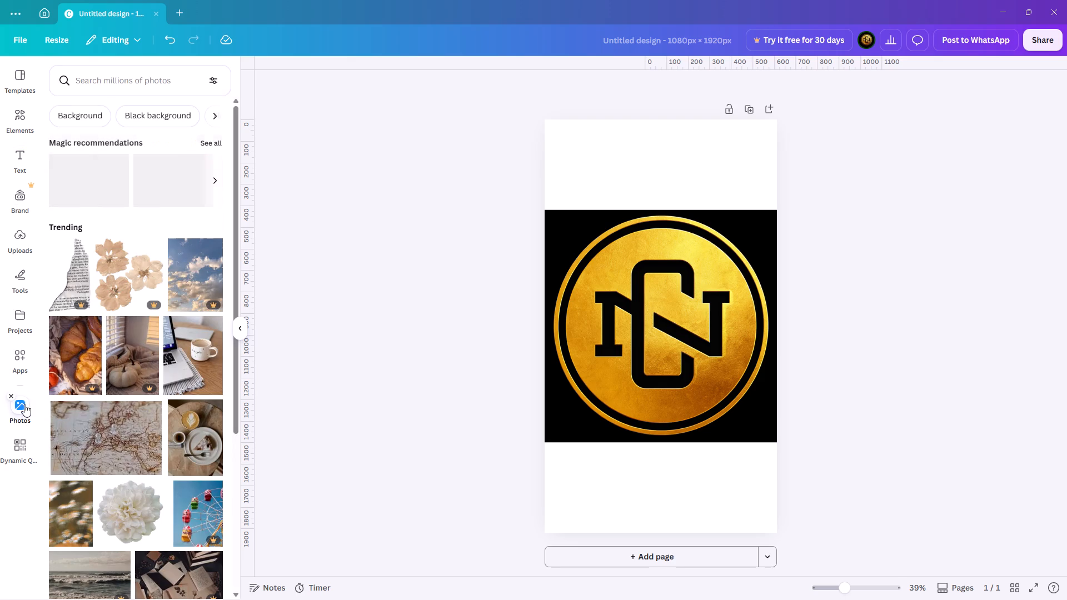
scroll(20, 348, up, 9)
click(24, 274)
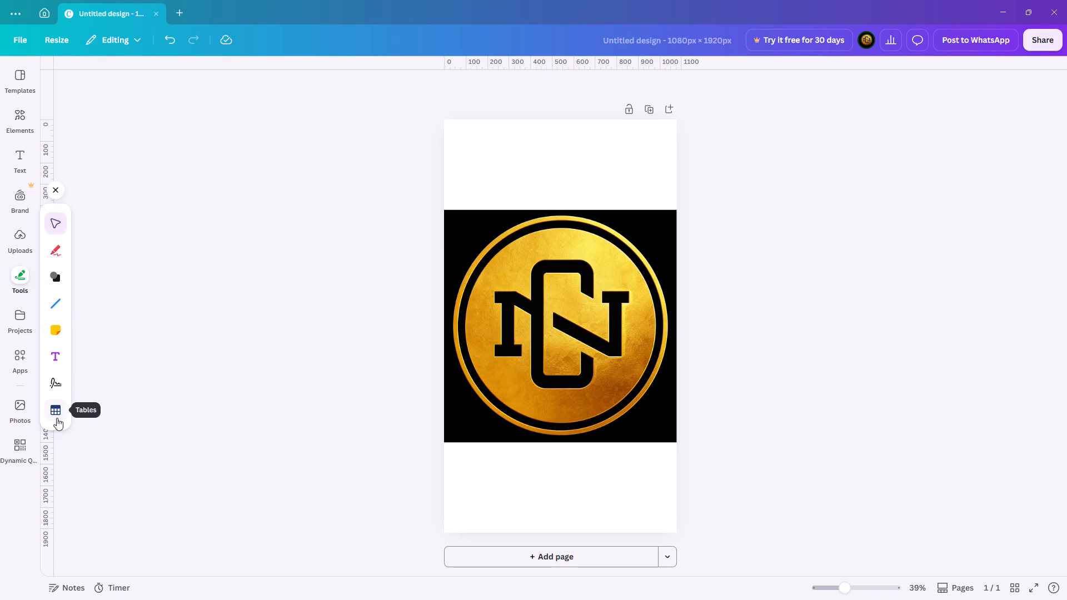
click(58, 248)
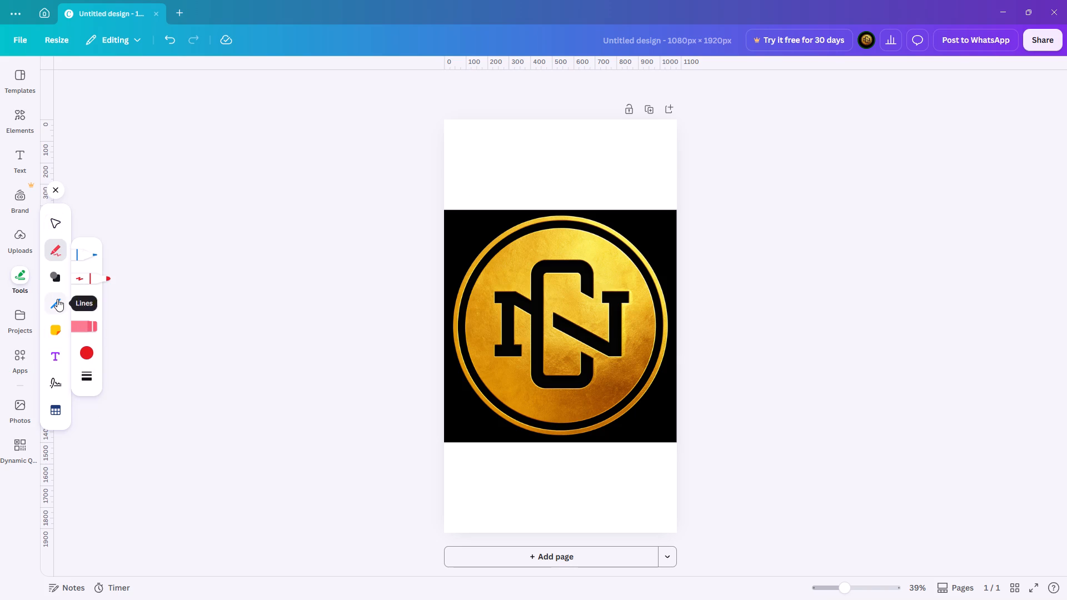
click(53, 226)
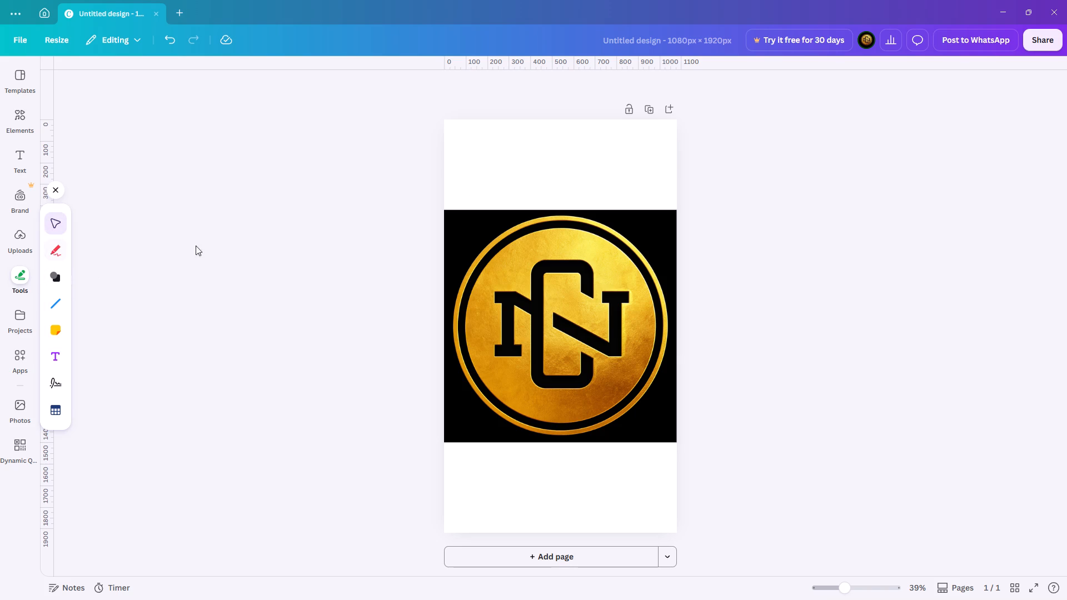
Trim the logo image slightly at its upper edge to a height of about 1,070 px.
click(474, 232)
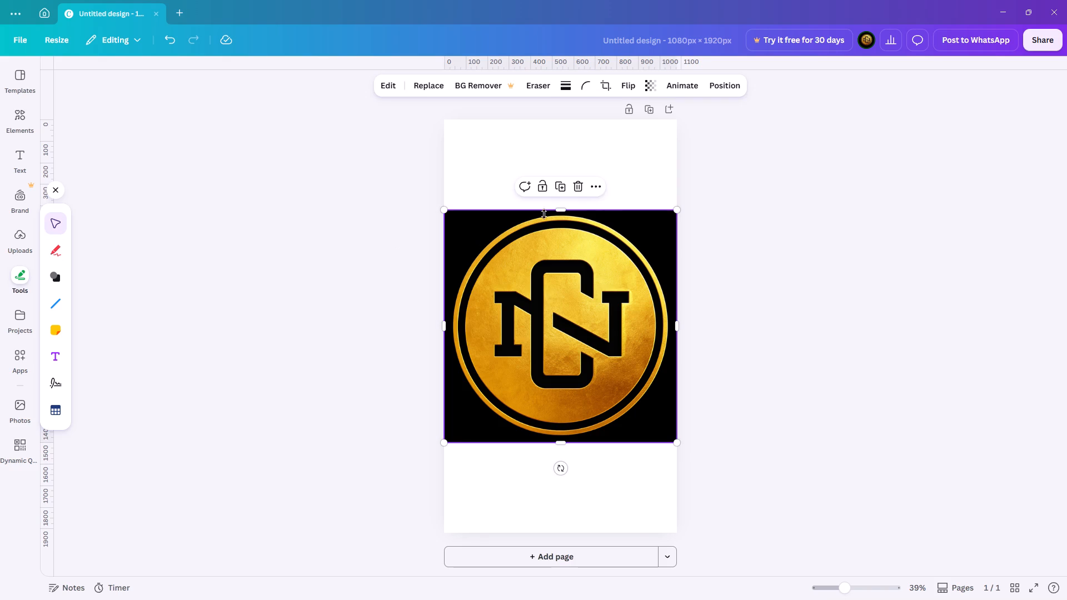
click(563, 210)
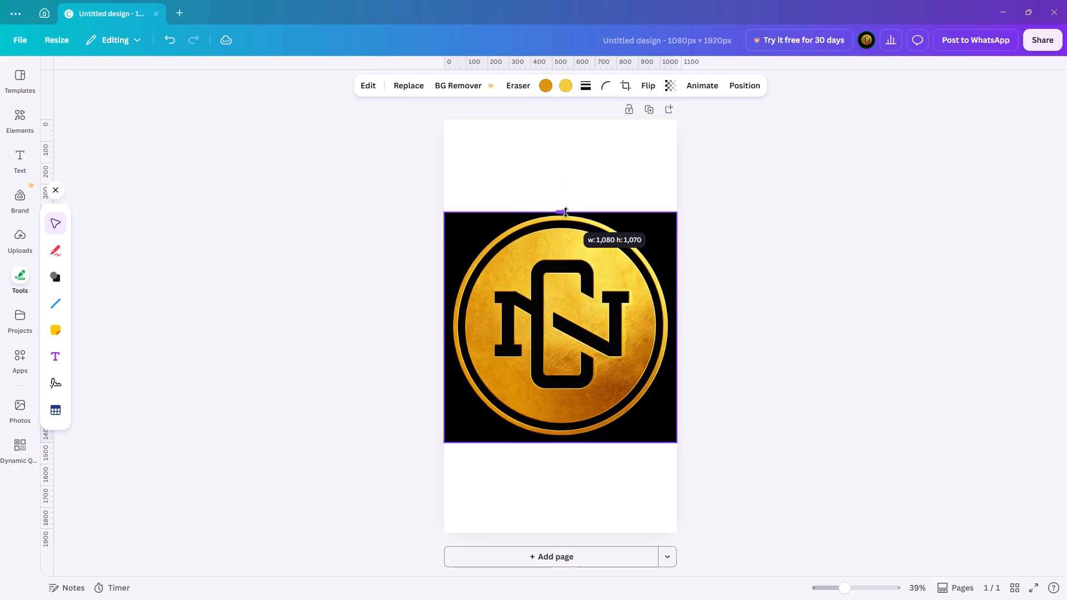
Set the page background to the black taken from the logo's photo colors.
double_click(667, 150)
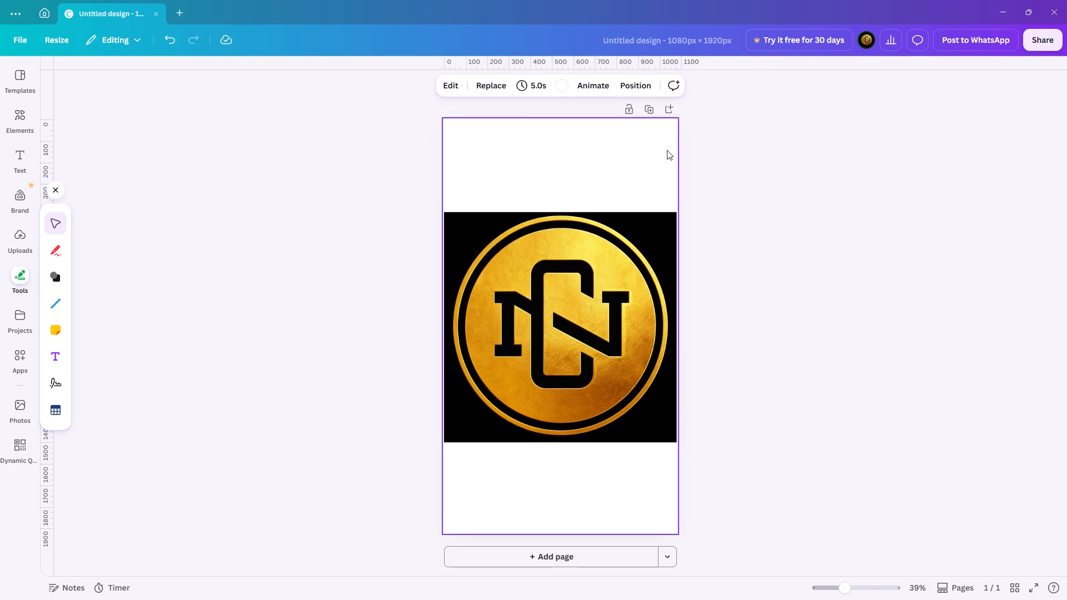
right_click(535, 165)
double_click(492, 165)
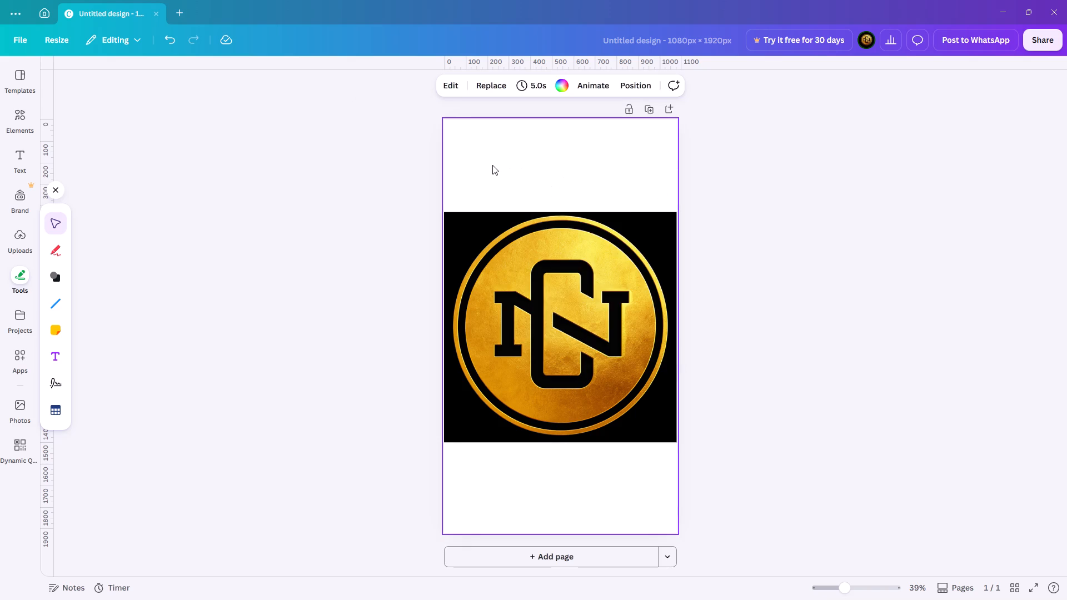
right_click(492, 165)
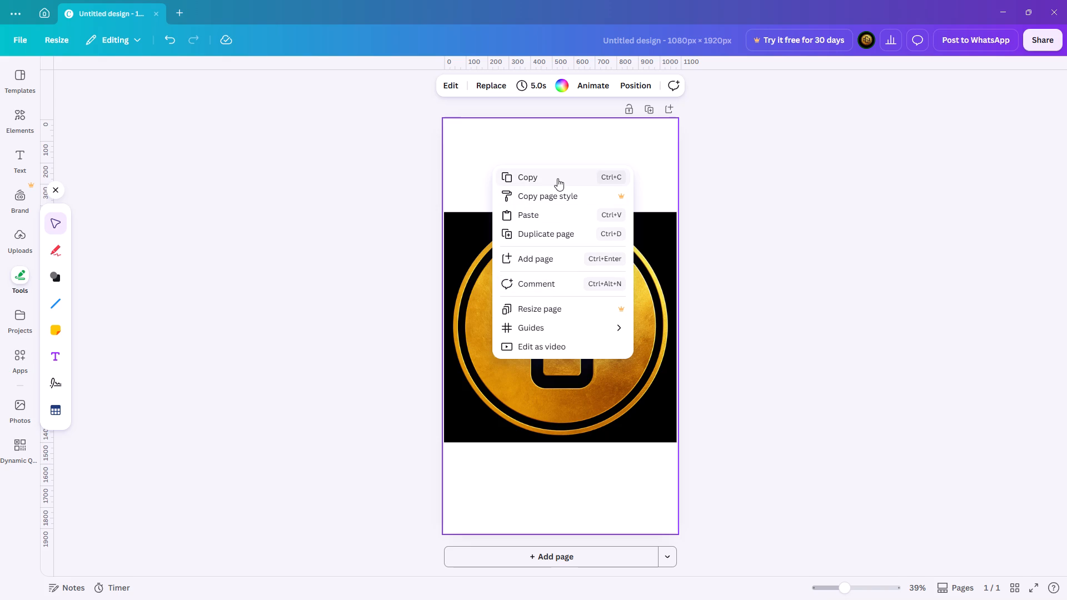
click(564, 82)
click(562, 82)
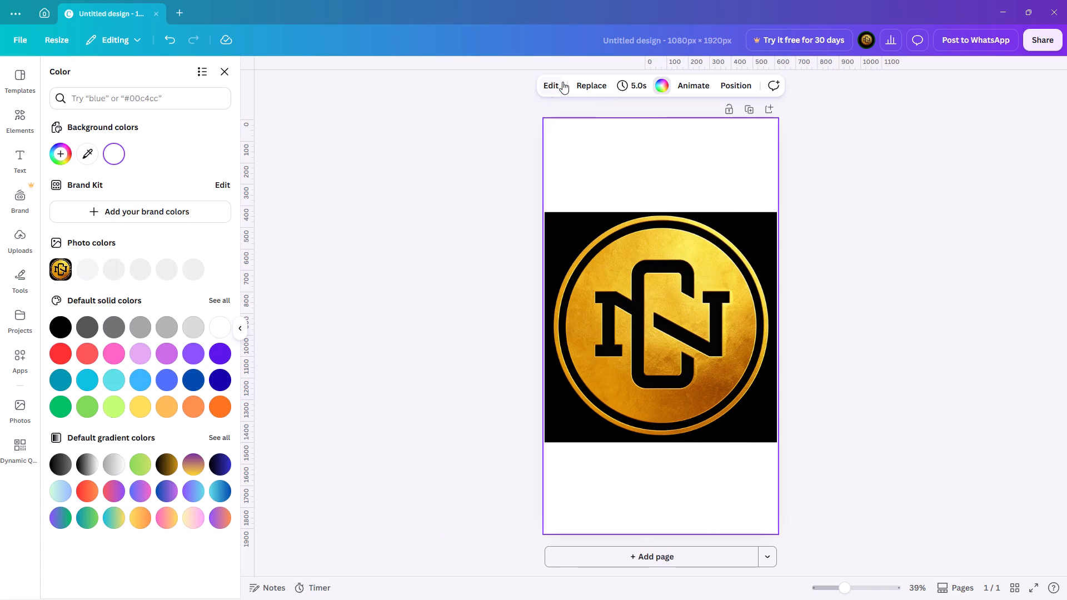
click(91, 269)
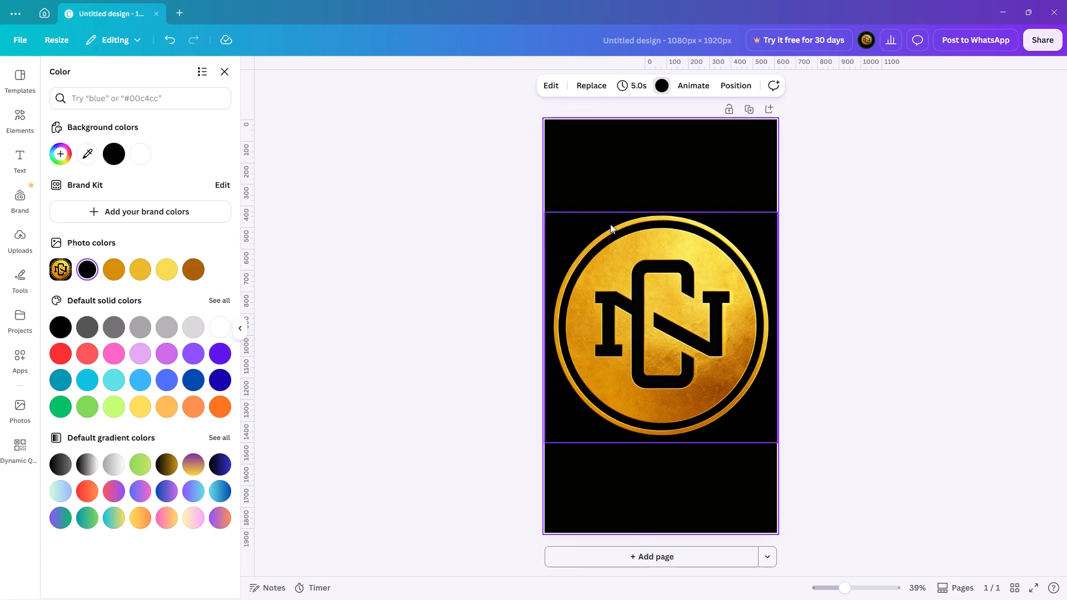
Match the page background to the black sampled with the eyedropper from the logo image beside the gold ring.
click(458, 258)
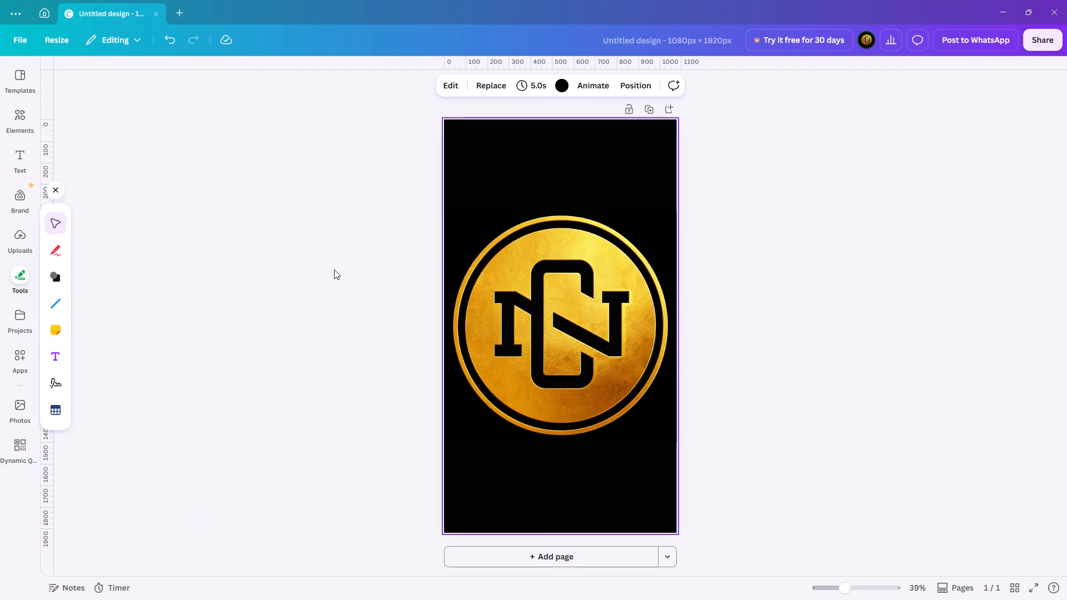
scroll(497, 214, up, 1)
scroll(517, 158, up, 5)
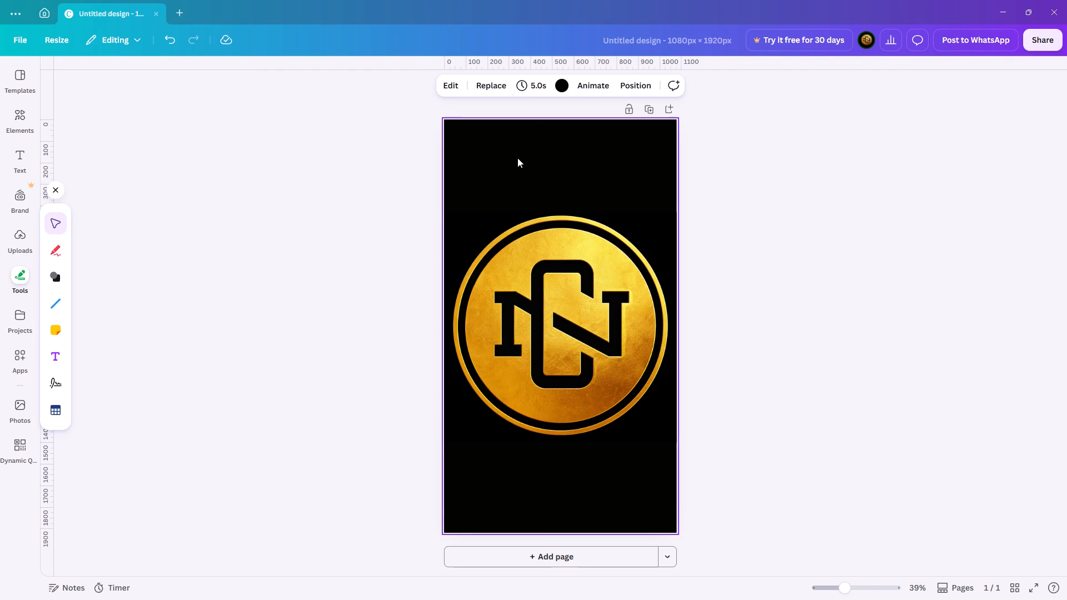
click(565, 82)
click(87, 148)
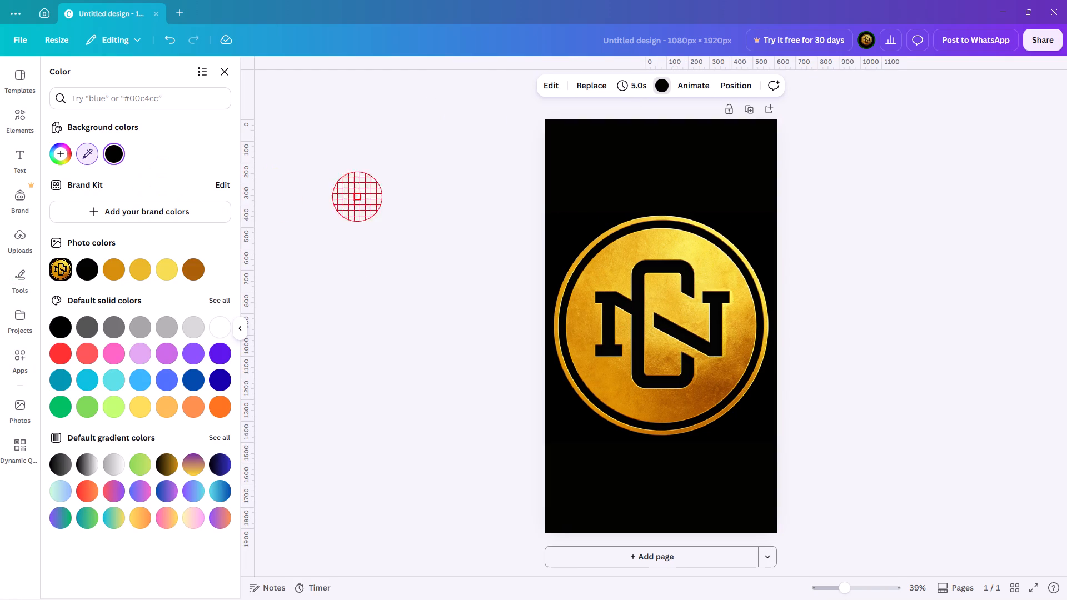
click(569, 230)
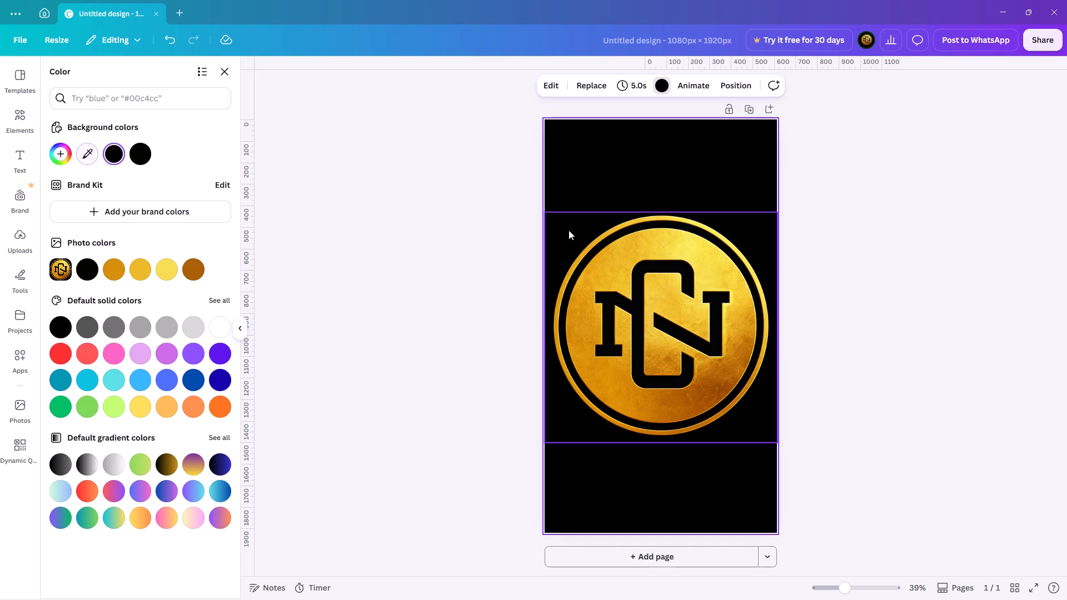
click(463, 184)
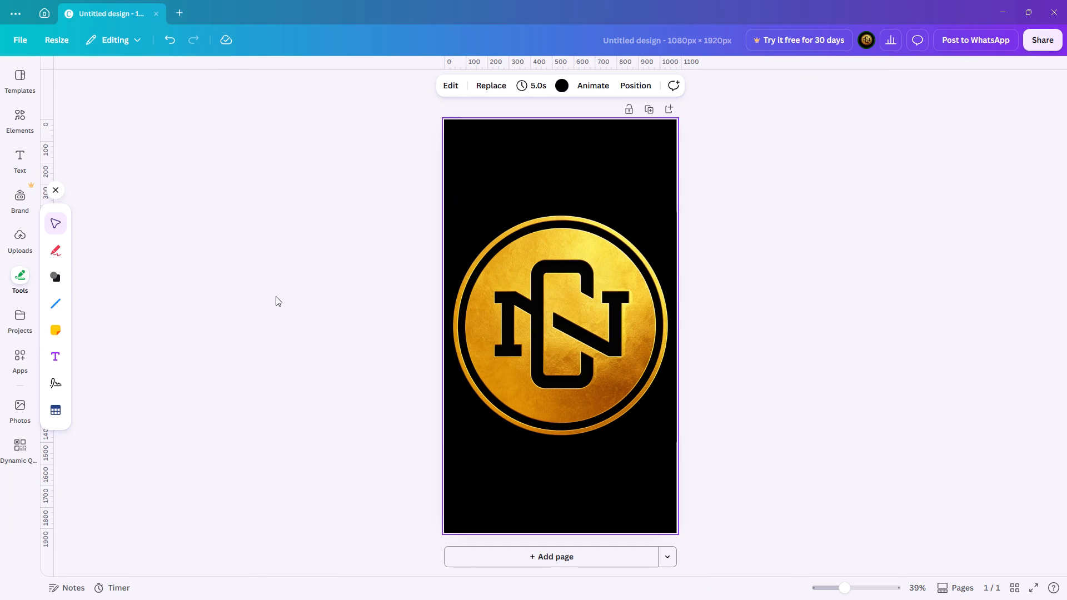
Download the design as a PNG at 1,080 × 1,920 px and save it in Downloads as Untitled Design.
click(998, 38)
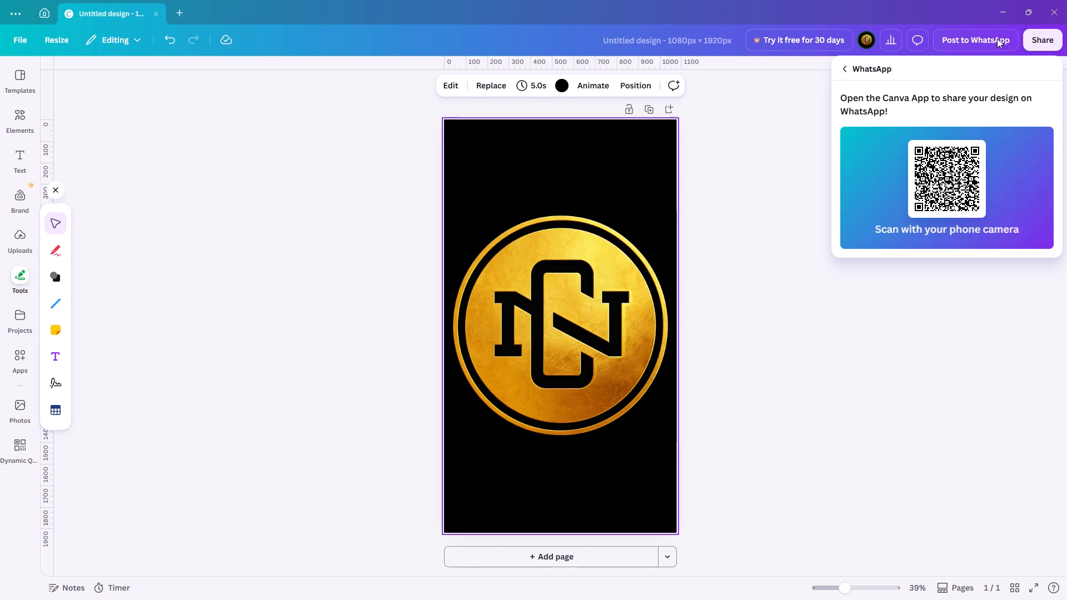
click(777, 140)
click(1033, 49)
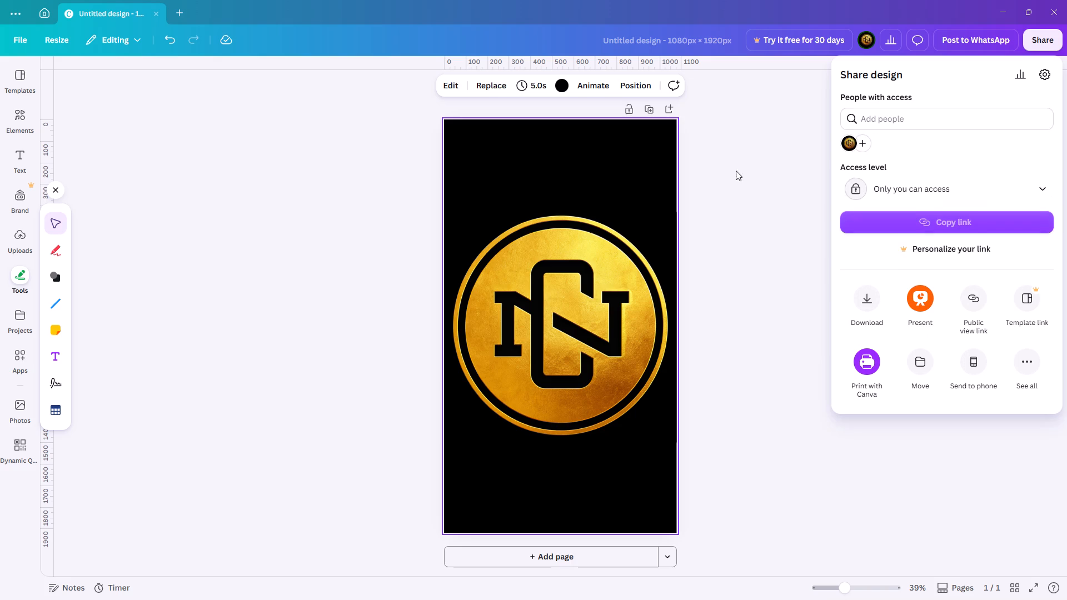
click(878, 305)
click(919, 116)
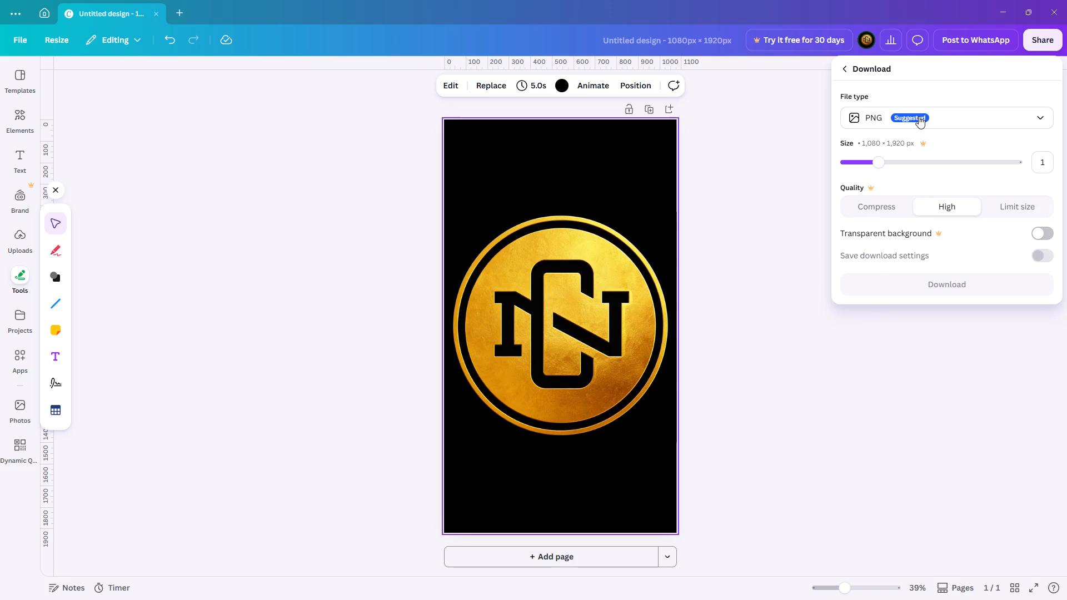
click(997, 118)
click(908, 281)
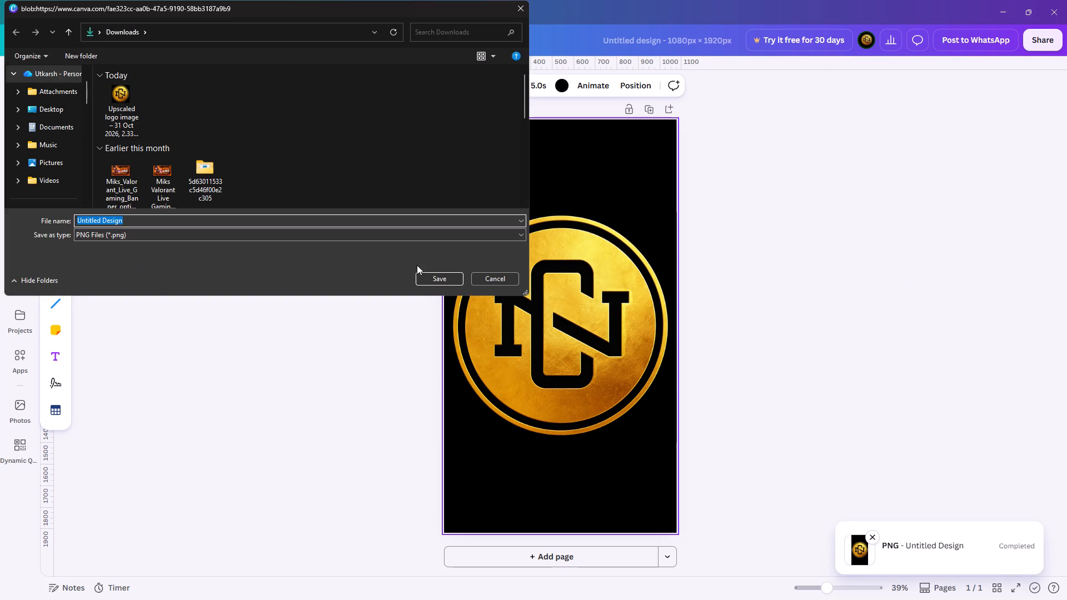
click(425, 280)
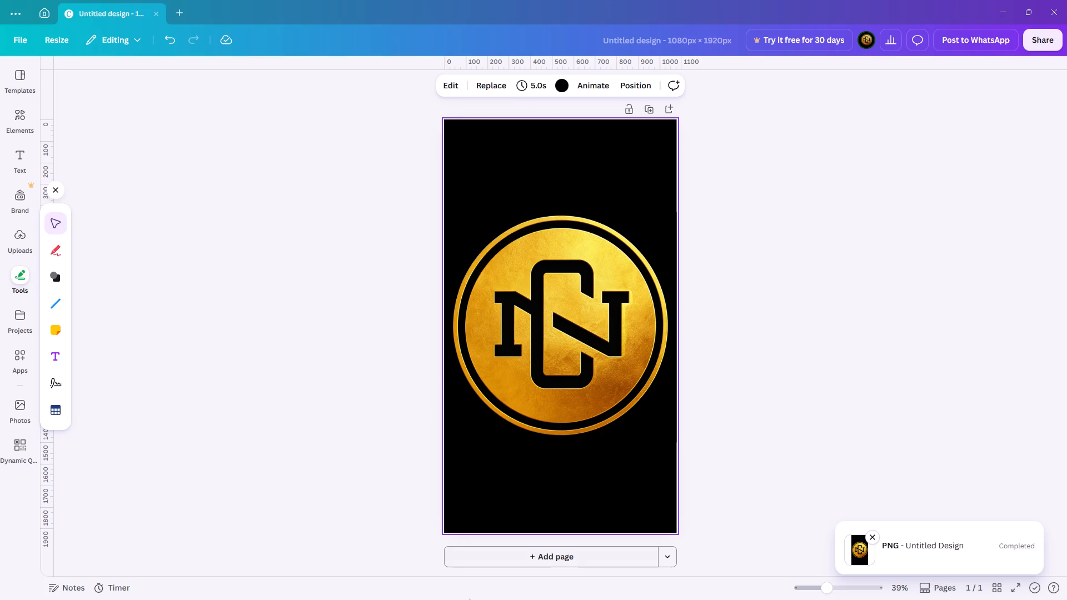
Open the Windows search and choose an entry to leave the design editor.
click(429, 586)
click(423, 381)
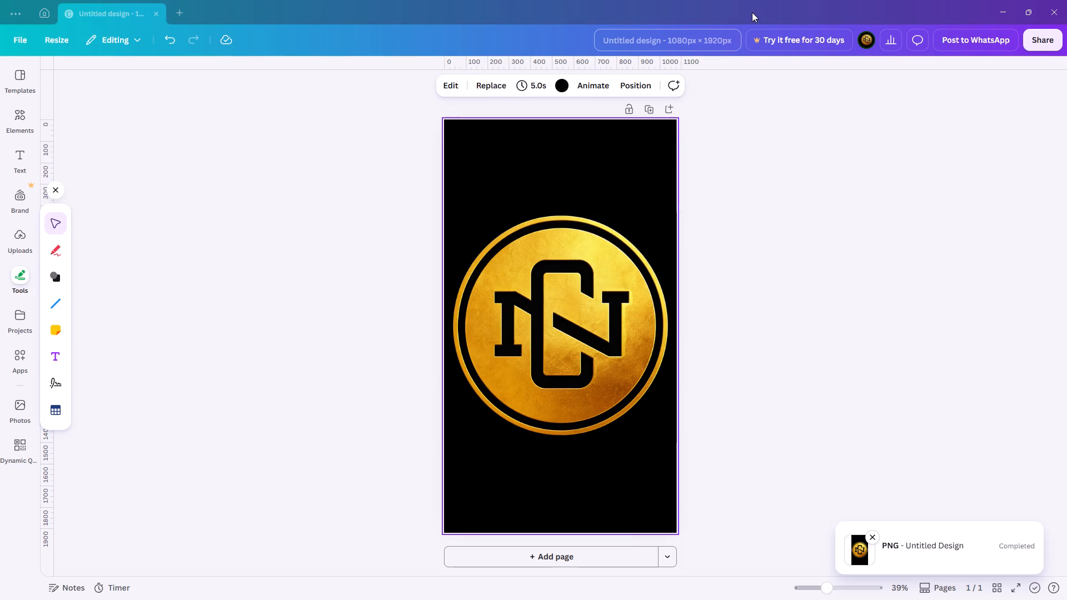
Move the Canva window aside and switch to DaVinci Resolve as it loads.
drag(752, 12, 739, 86)
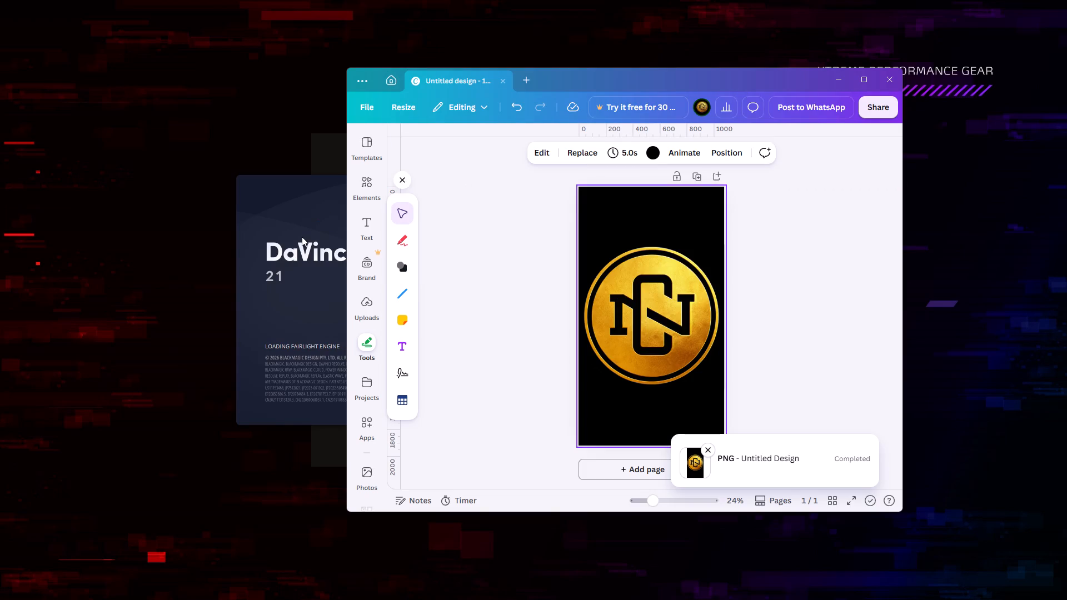
click(302, 237)
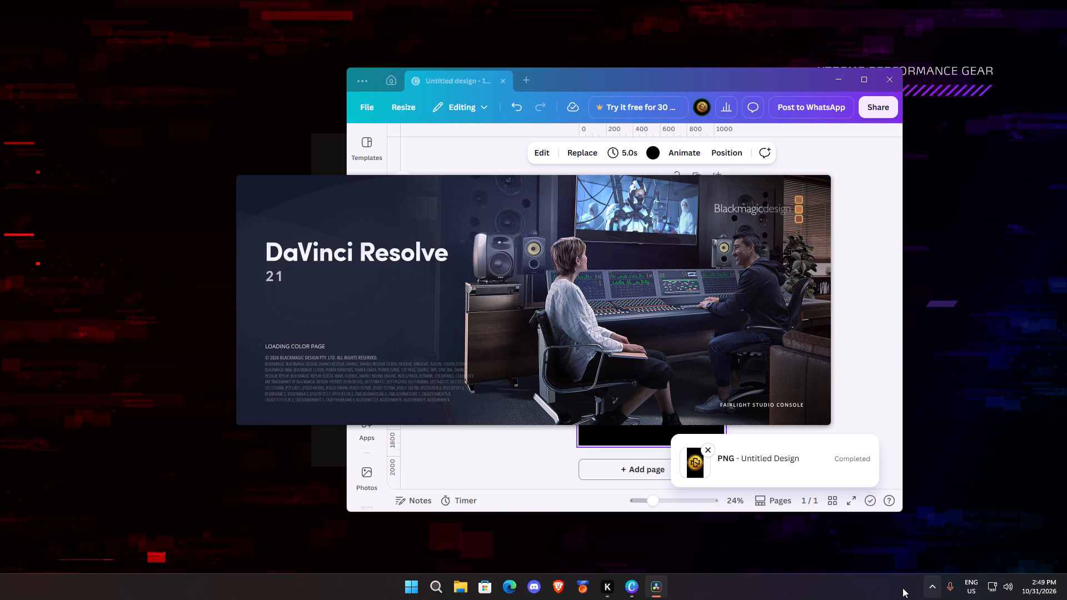
click(929, 585)
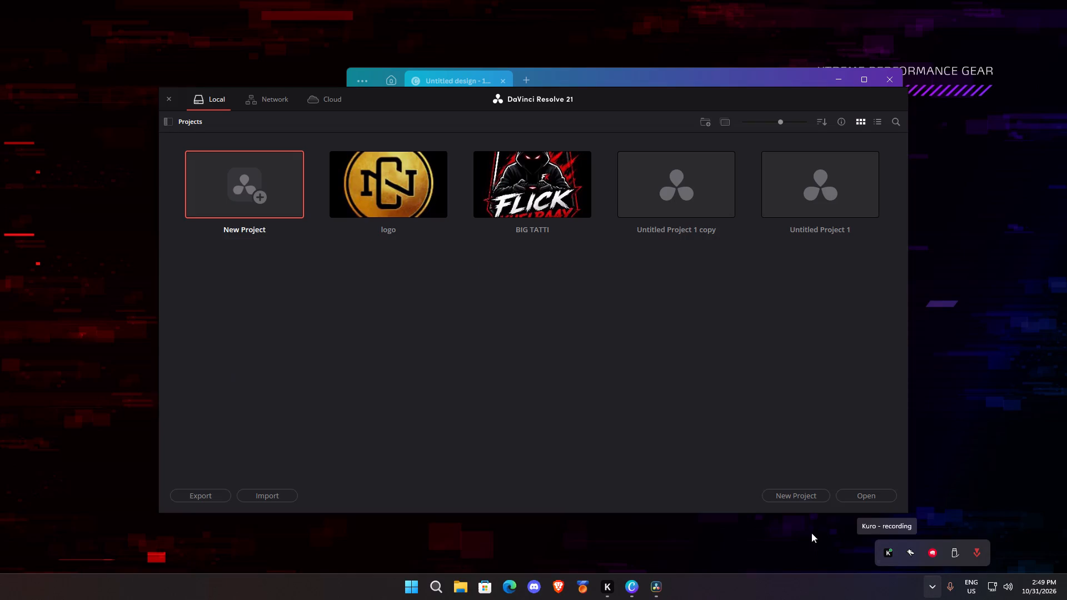
Open the existing "logo" project from the local projects.
click(385, 206)
double_click(439, 183)
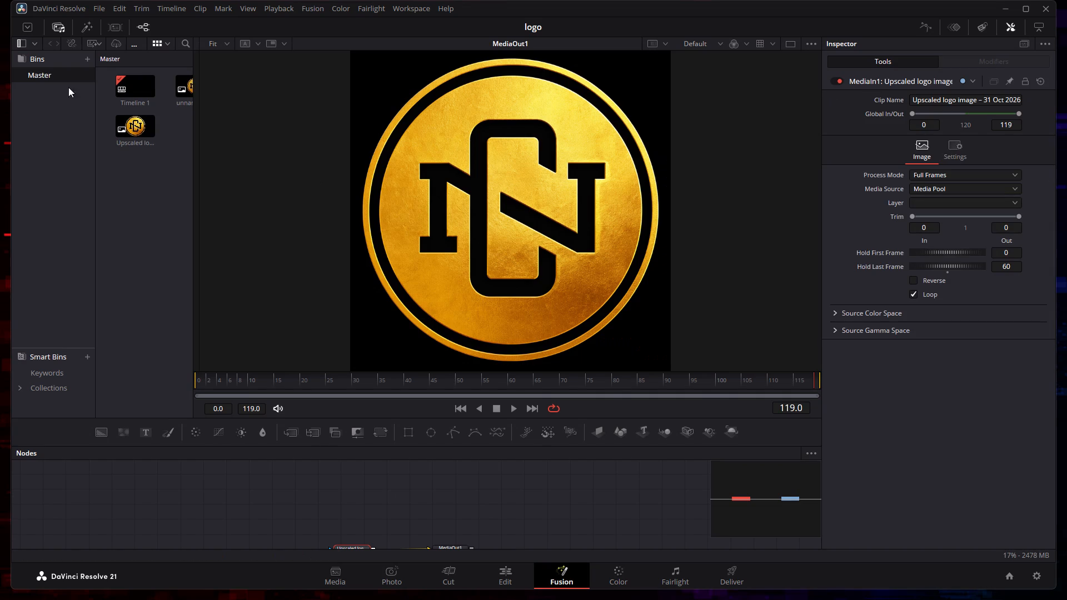
Import the Untitled Design image from the Downloads folder into the project's media pool.
click(102, 8)
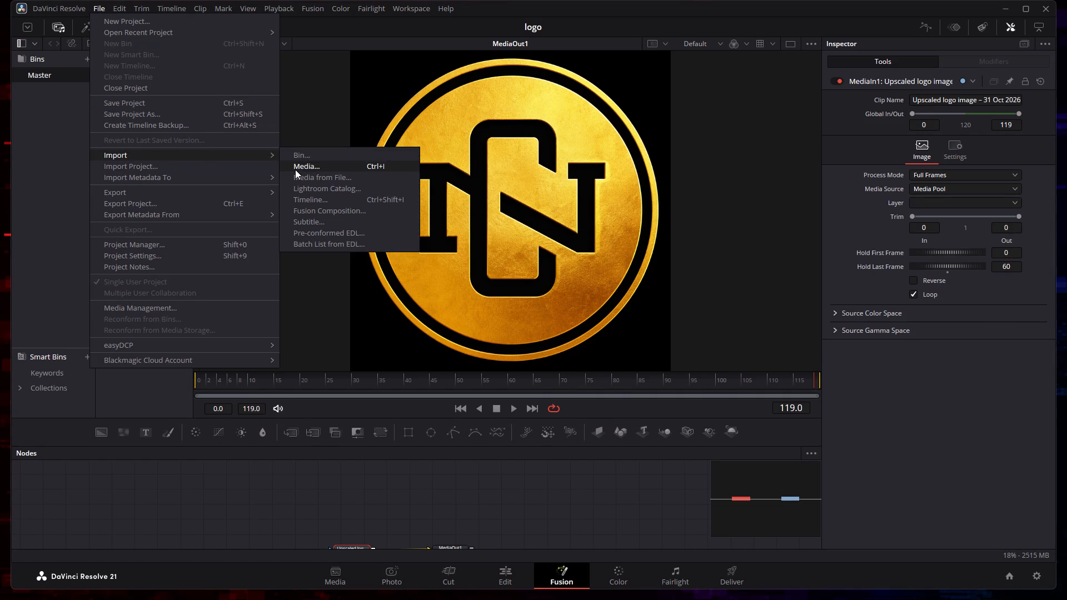
click(295, 169)
click(135, 109)
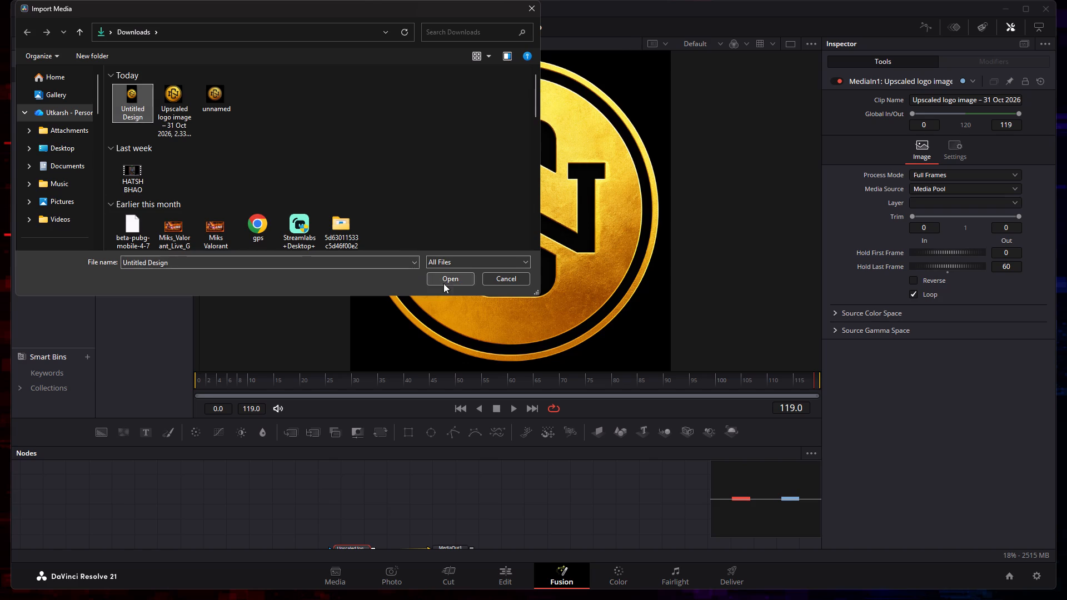
click(448, 285)
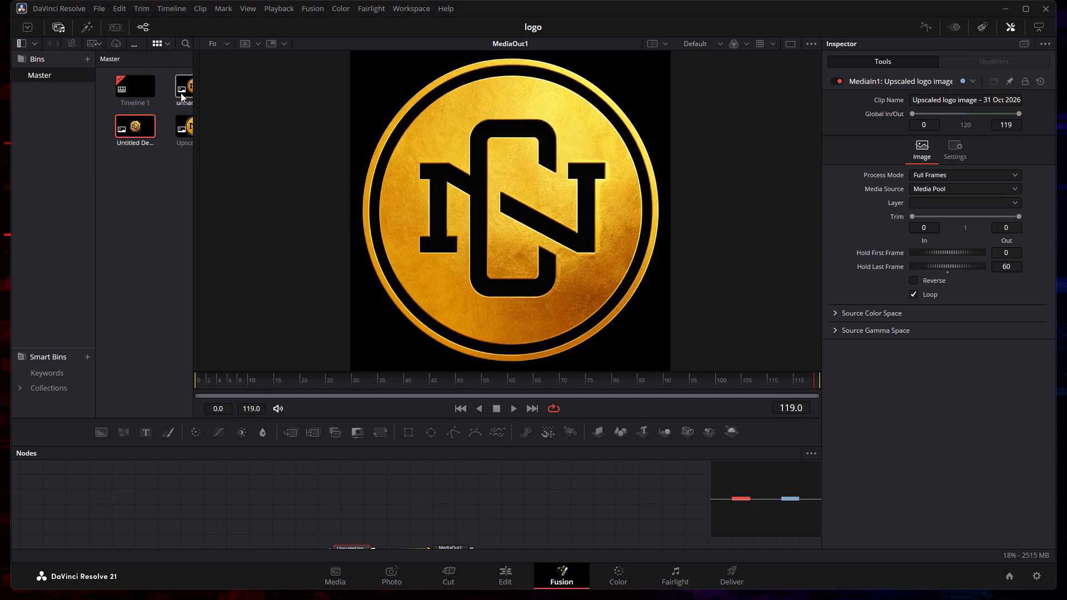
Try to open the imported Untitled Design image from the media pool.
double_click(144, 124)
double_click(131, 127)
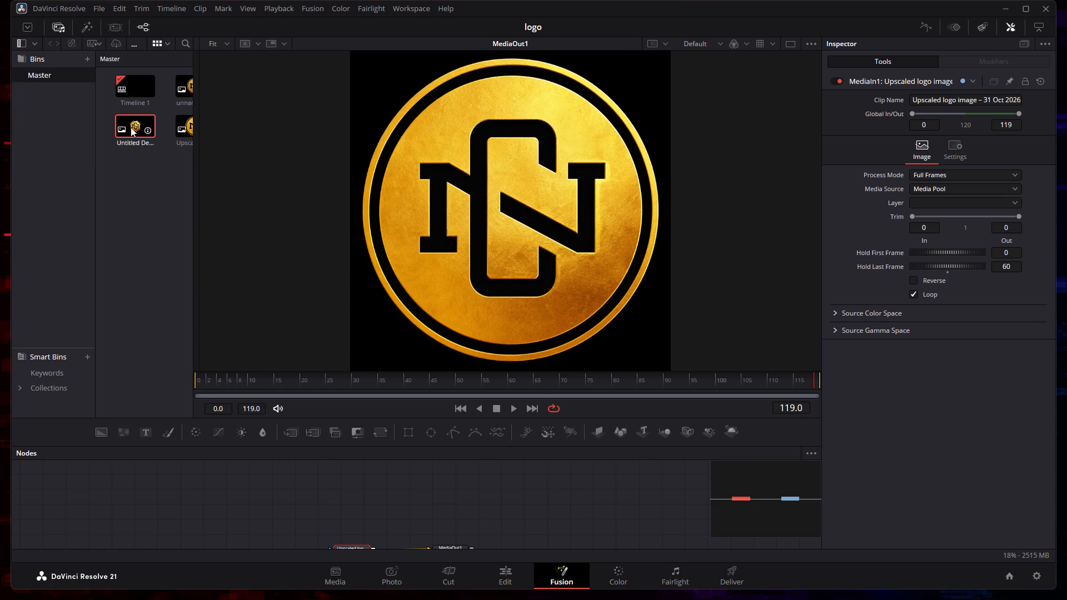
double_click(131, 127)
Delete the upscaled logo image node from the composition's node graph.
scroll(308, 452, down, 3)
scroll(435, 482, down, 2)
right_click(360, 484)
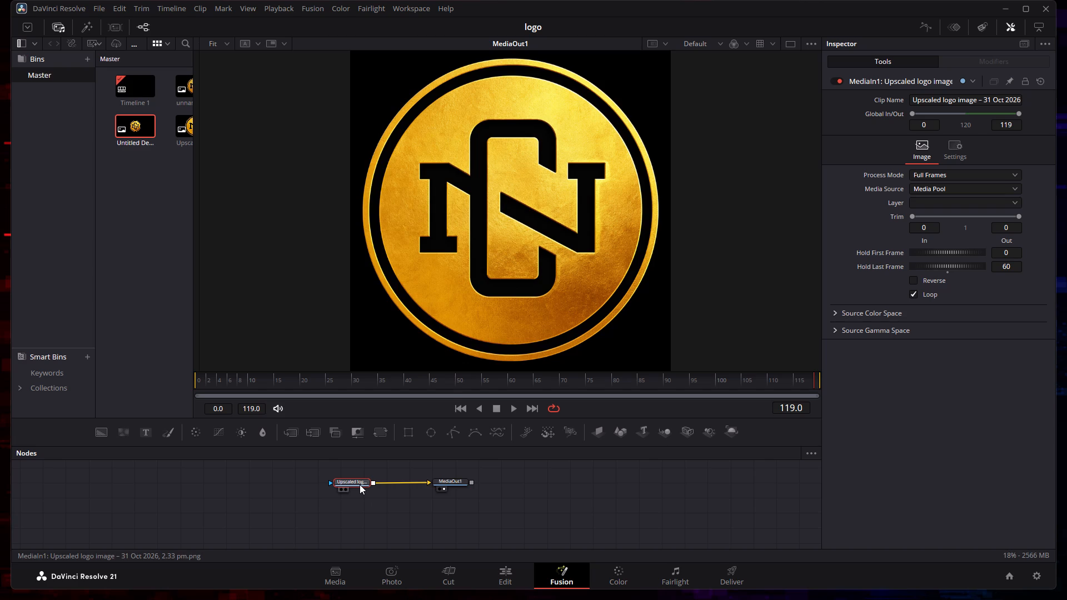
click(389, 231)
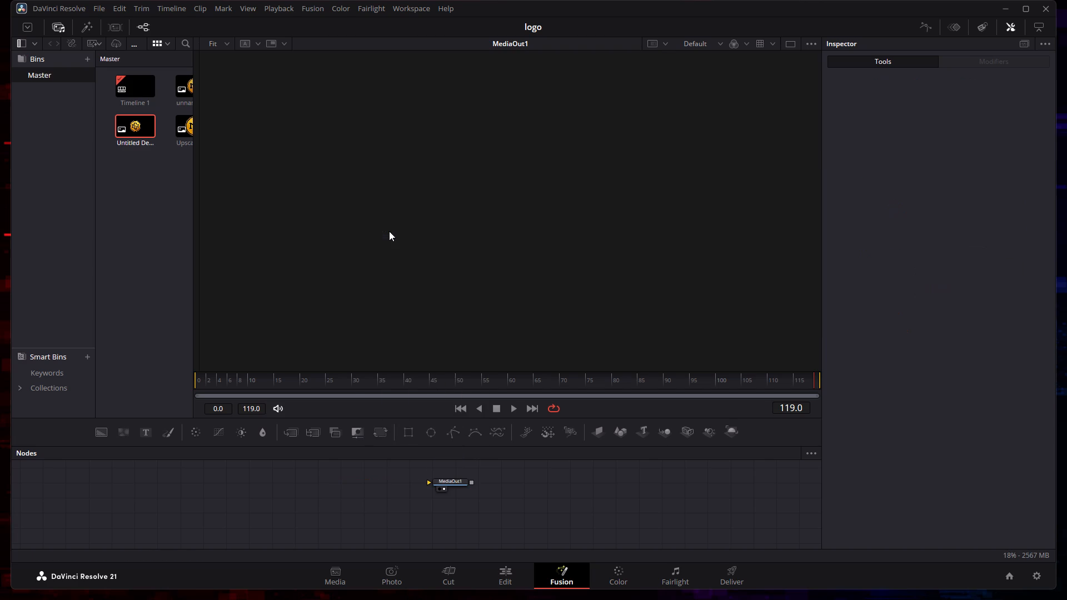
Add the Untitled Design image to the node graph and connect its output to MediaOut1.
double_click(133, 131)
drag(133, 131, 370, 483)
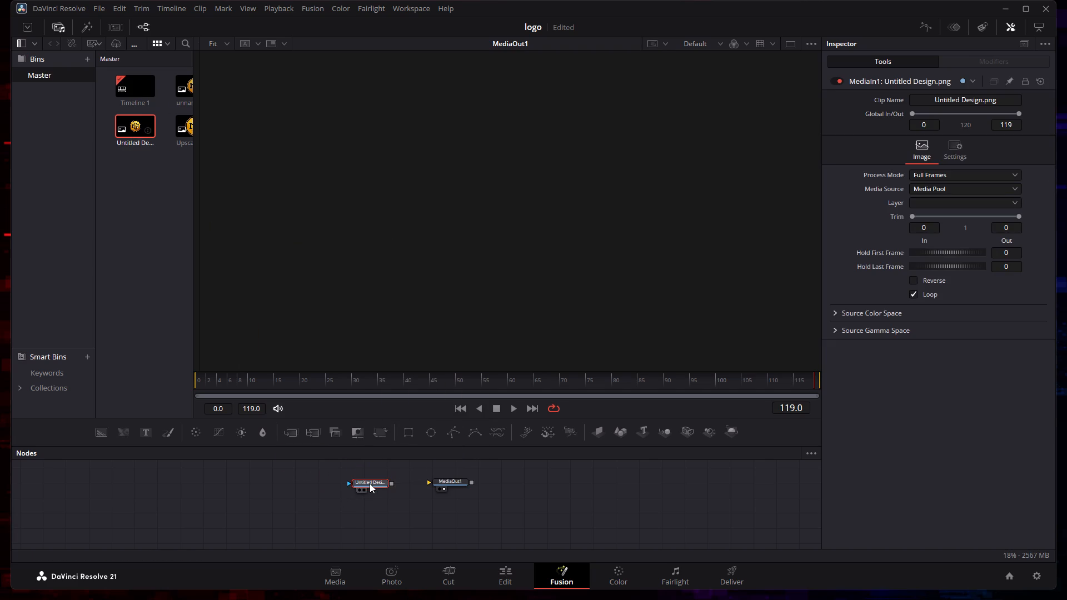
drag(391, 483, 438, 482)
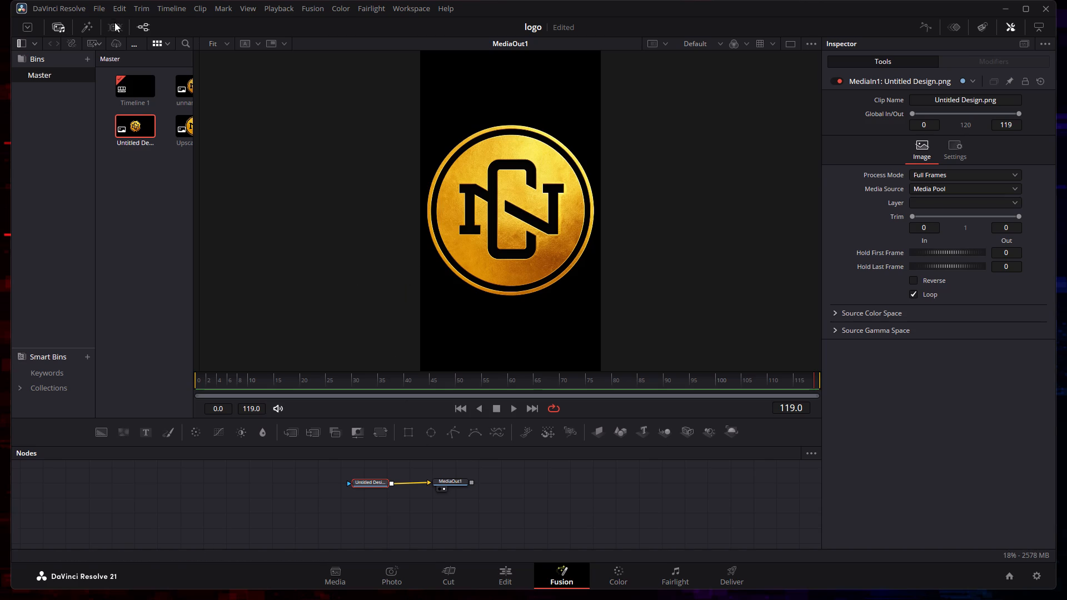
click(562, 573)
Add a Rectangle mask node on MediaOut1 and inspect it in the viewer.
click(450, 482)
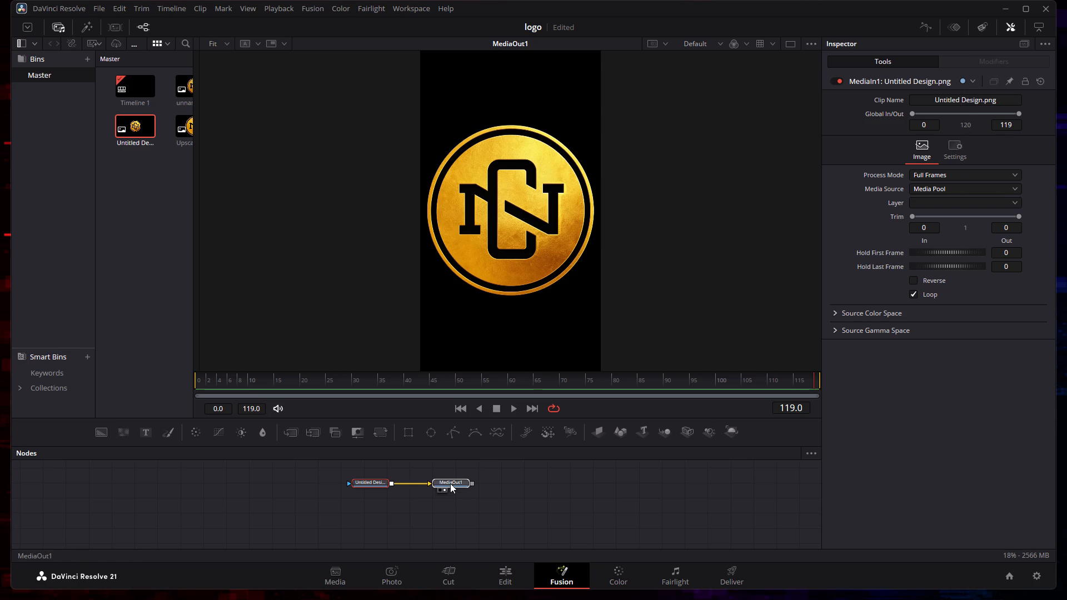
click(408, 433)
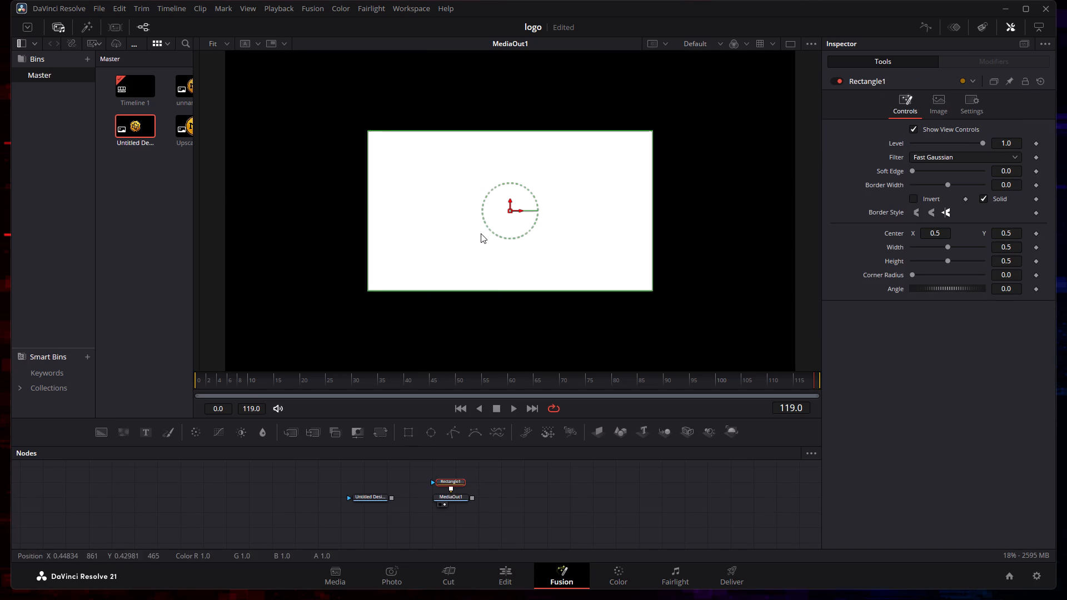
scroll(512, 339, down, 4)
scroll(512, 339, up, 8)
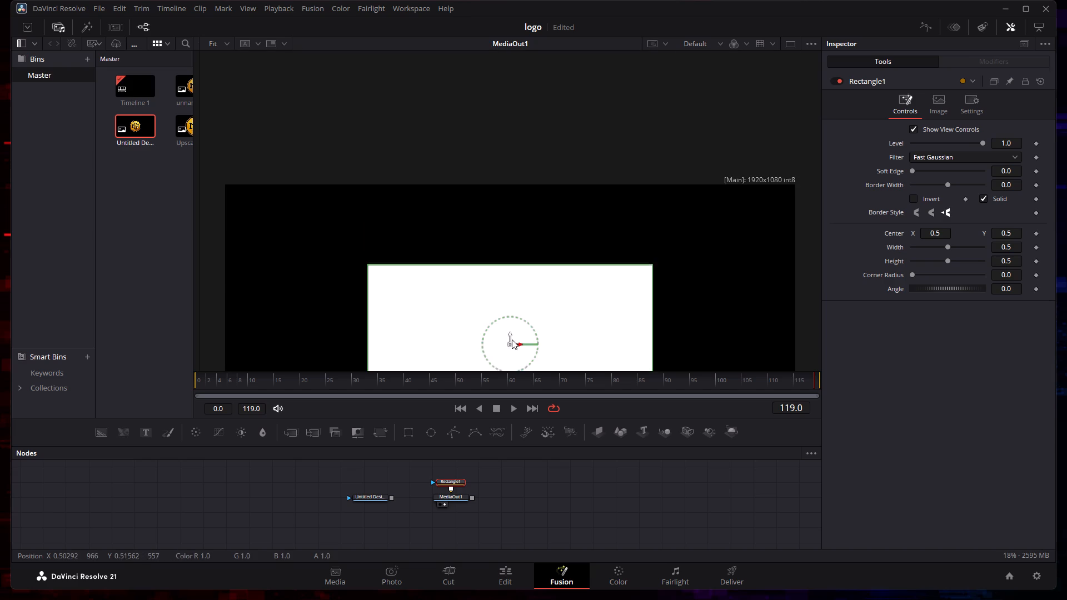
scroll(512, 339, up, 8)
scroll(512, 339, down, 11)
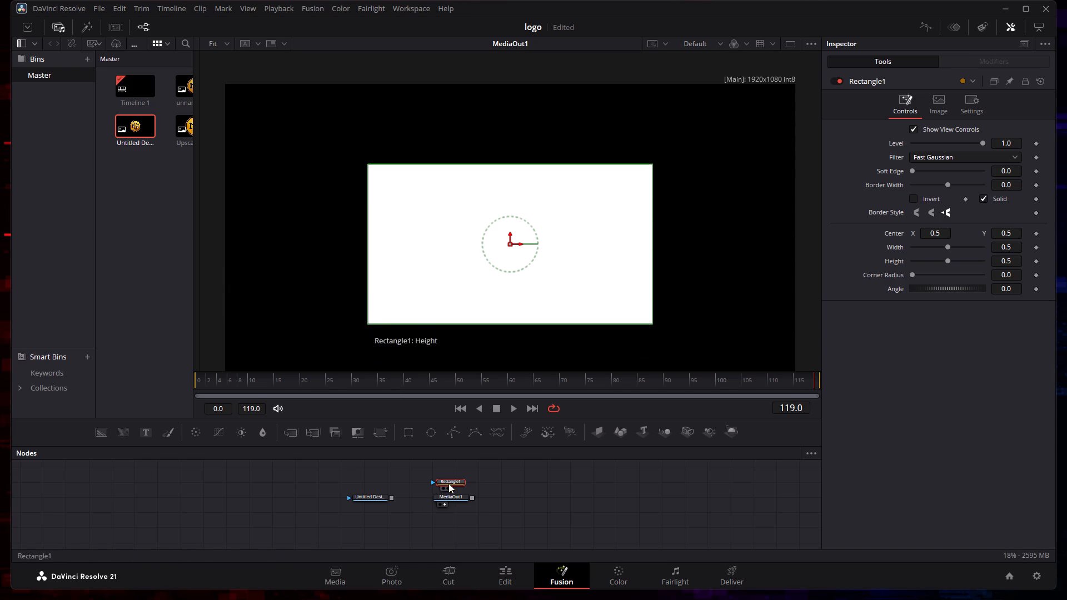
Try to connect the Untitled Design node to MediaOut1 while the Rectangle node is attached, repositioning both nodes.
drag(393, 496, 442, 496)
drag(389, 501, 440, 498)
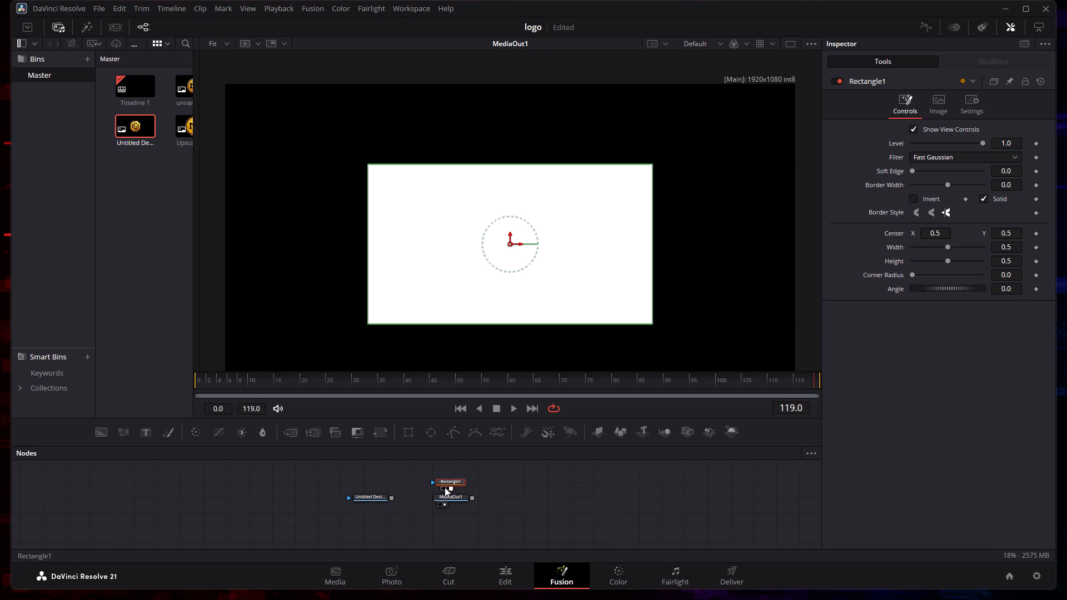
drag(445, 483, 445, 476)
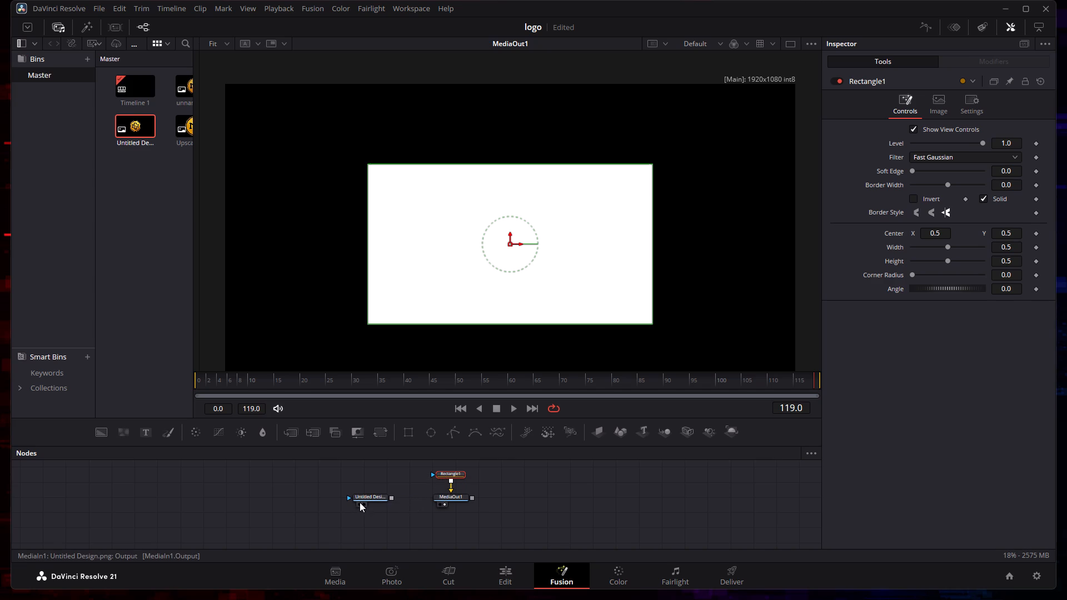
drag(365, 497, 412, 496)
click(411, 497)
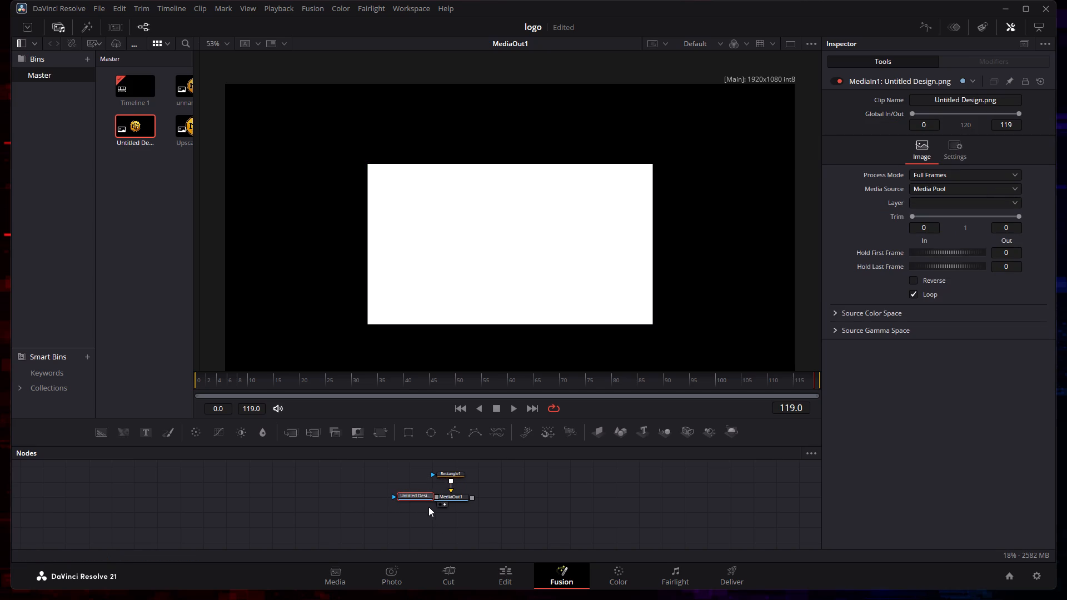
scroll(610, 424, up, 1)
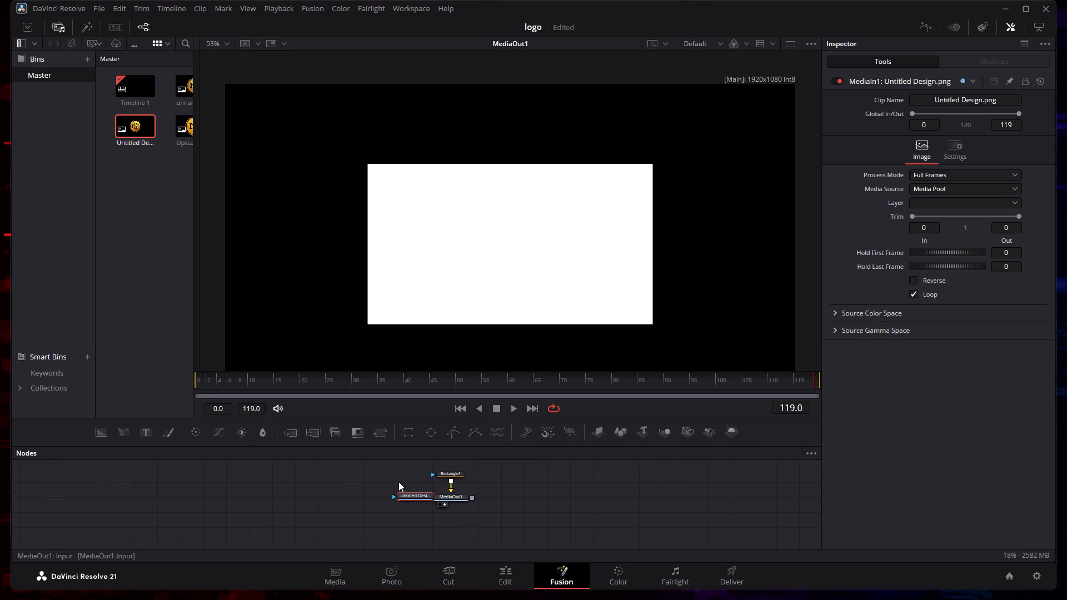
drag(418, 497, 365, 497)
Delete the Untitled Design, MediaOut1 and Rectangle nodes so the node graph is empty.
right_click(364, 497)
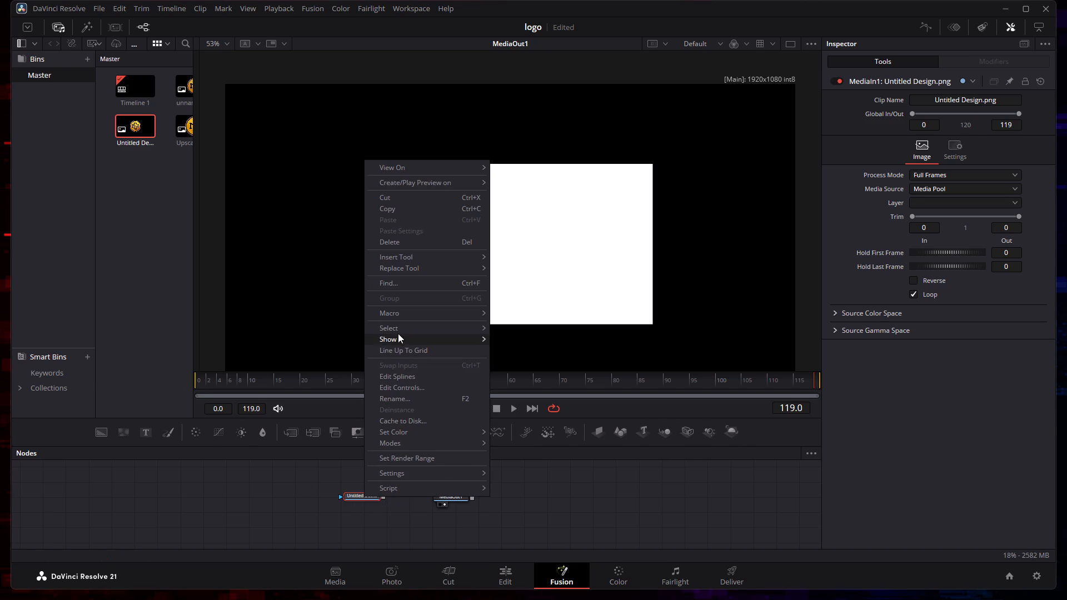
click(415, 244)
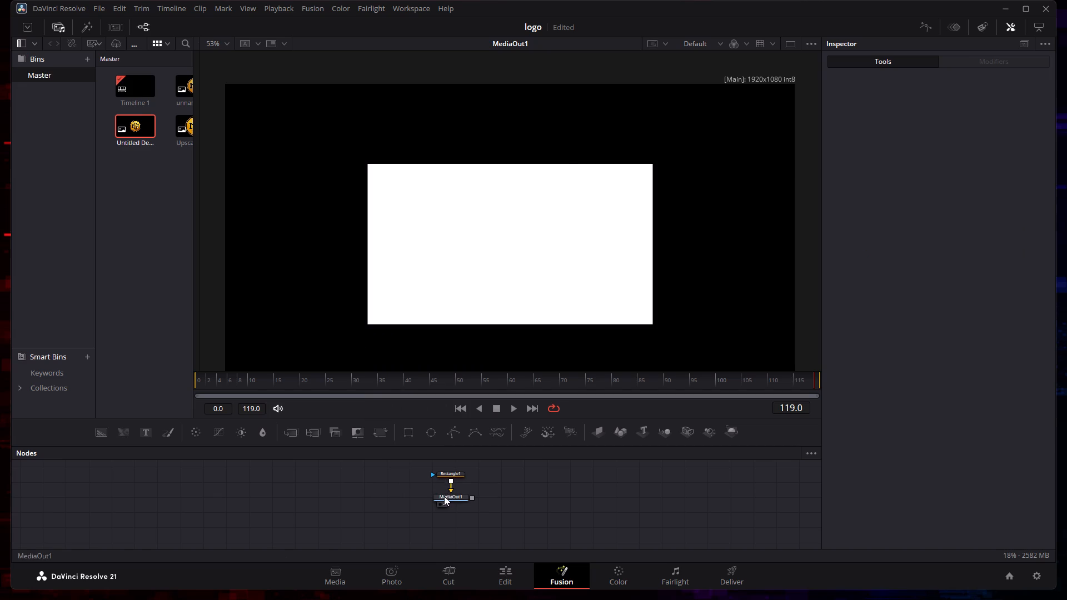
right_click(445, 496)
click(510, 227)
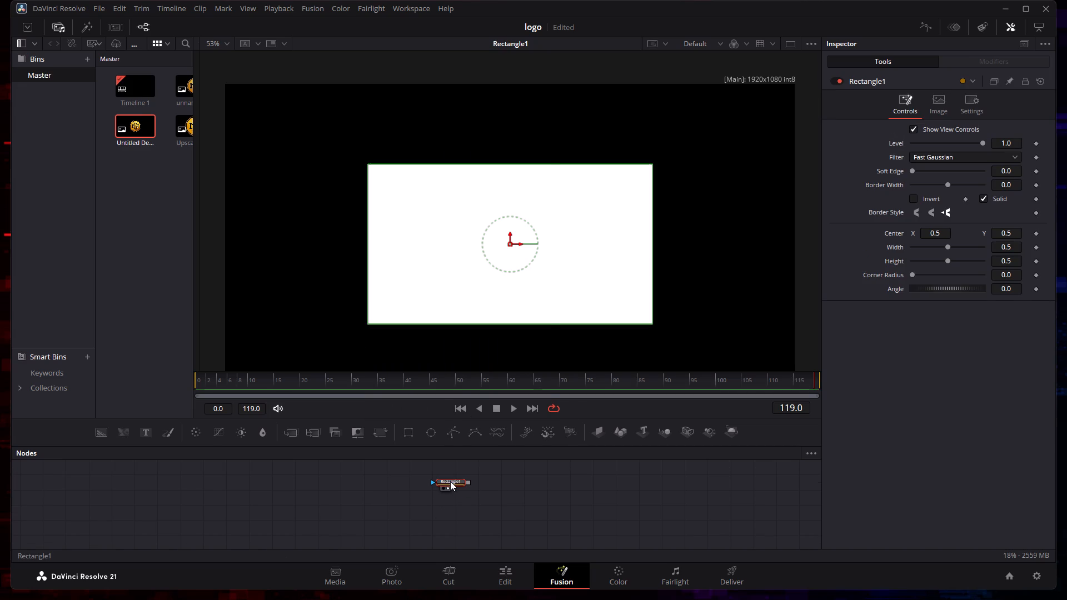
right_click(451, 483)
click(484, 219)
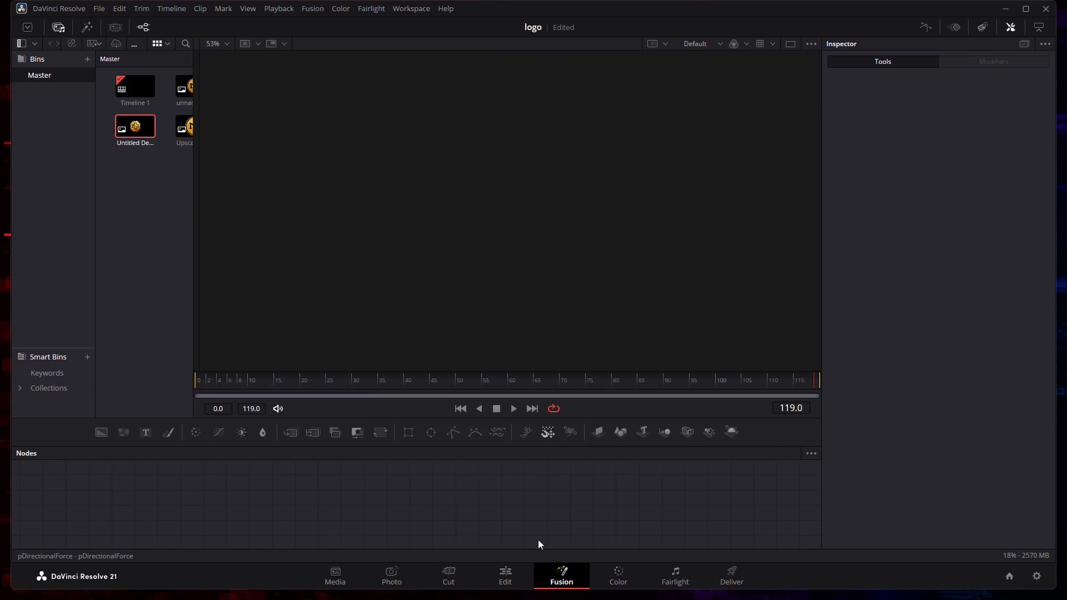
Delete the Fusion Composition clip from the Video 1 track on the Edit page.
click(501, 572)
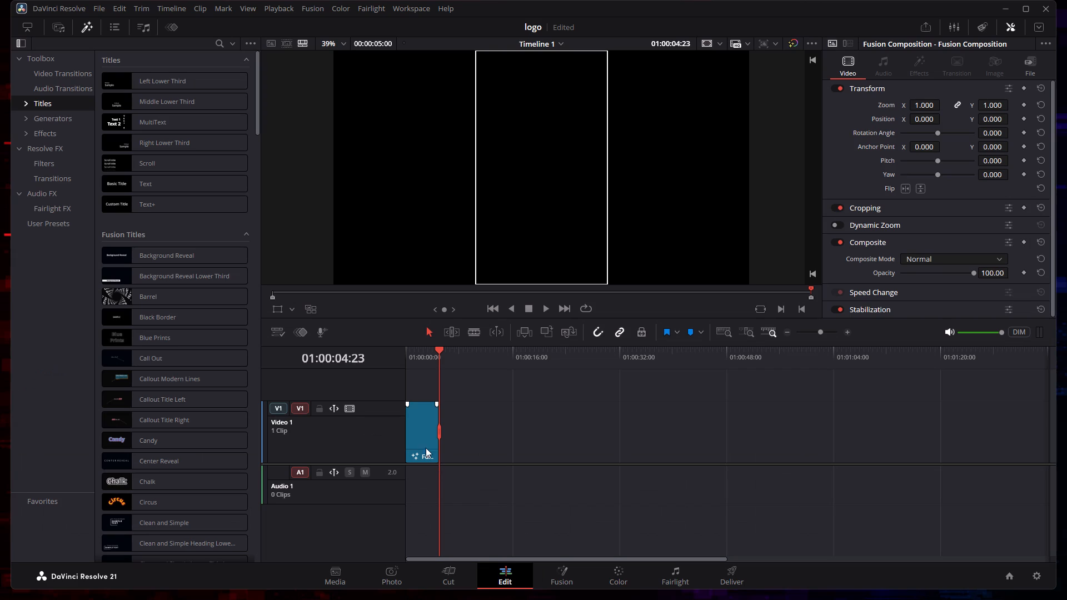
right_click(426, 432)
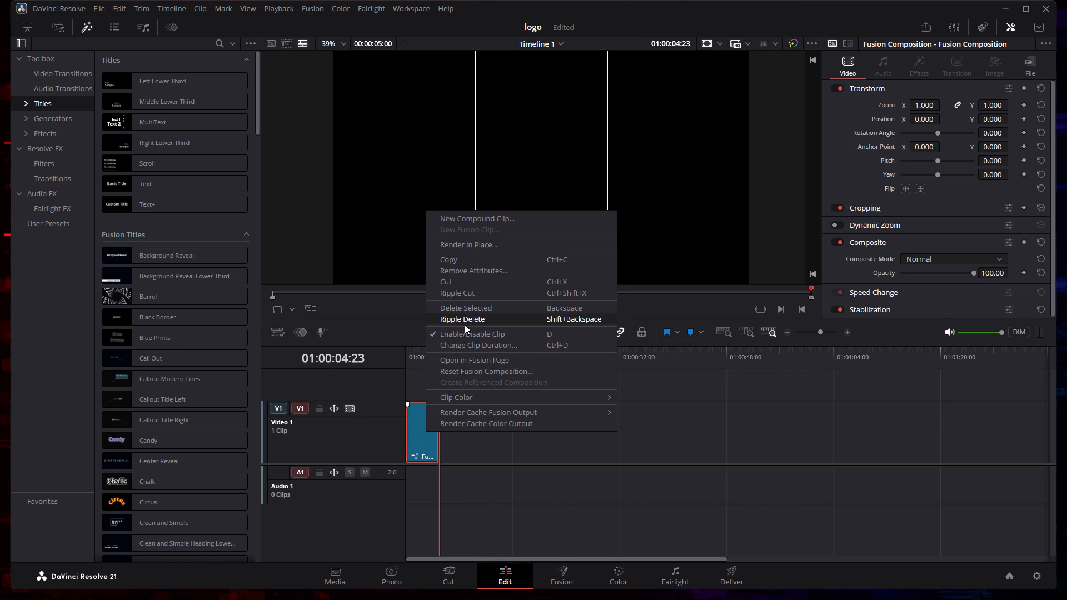
click(495, 307)
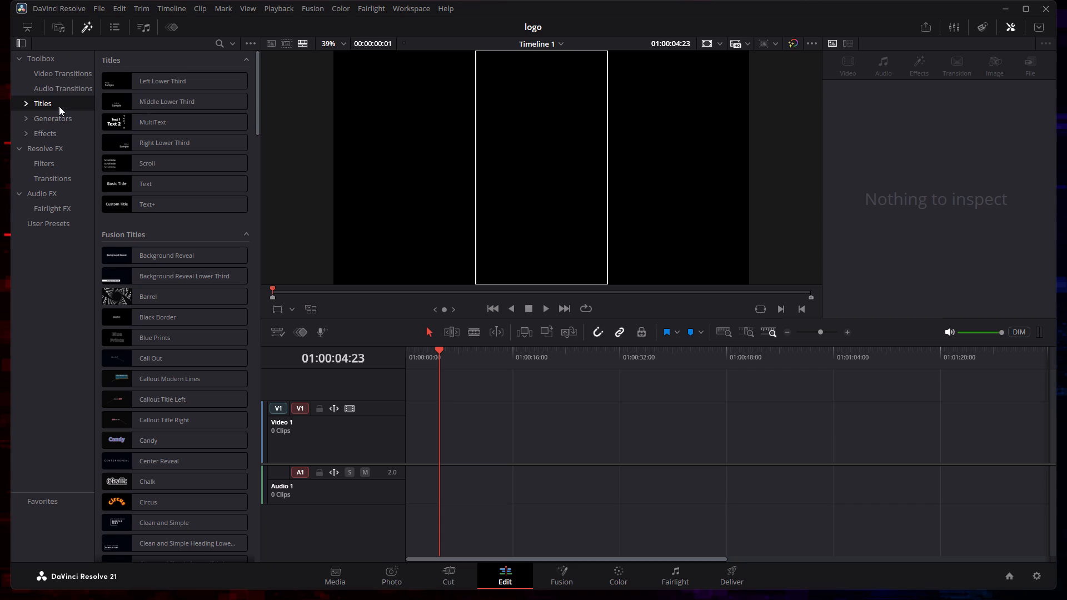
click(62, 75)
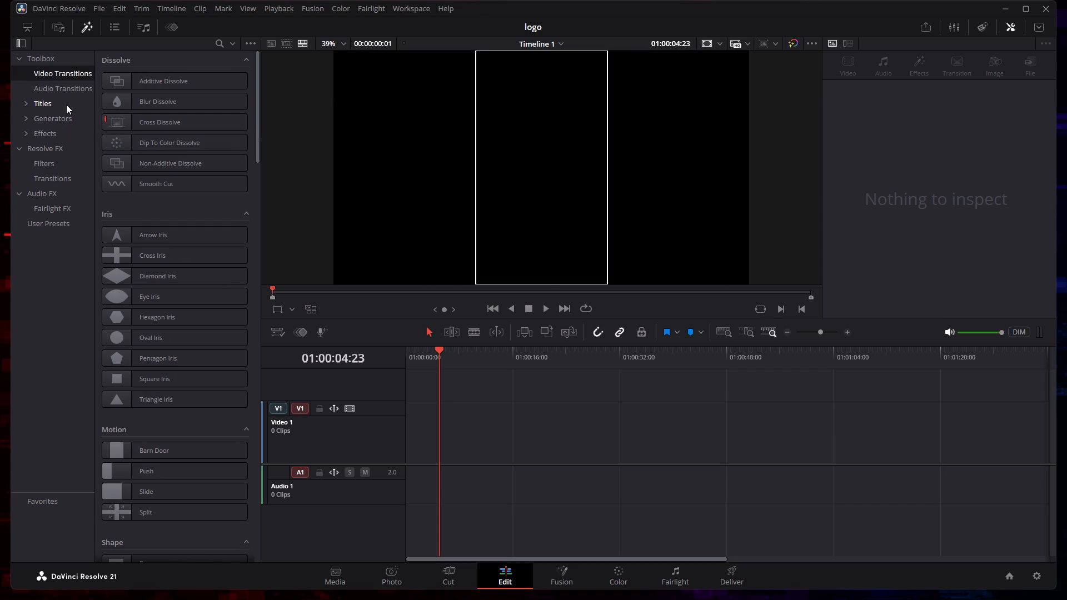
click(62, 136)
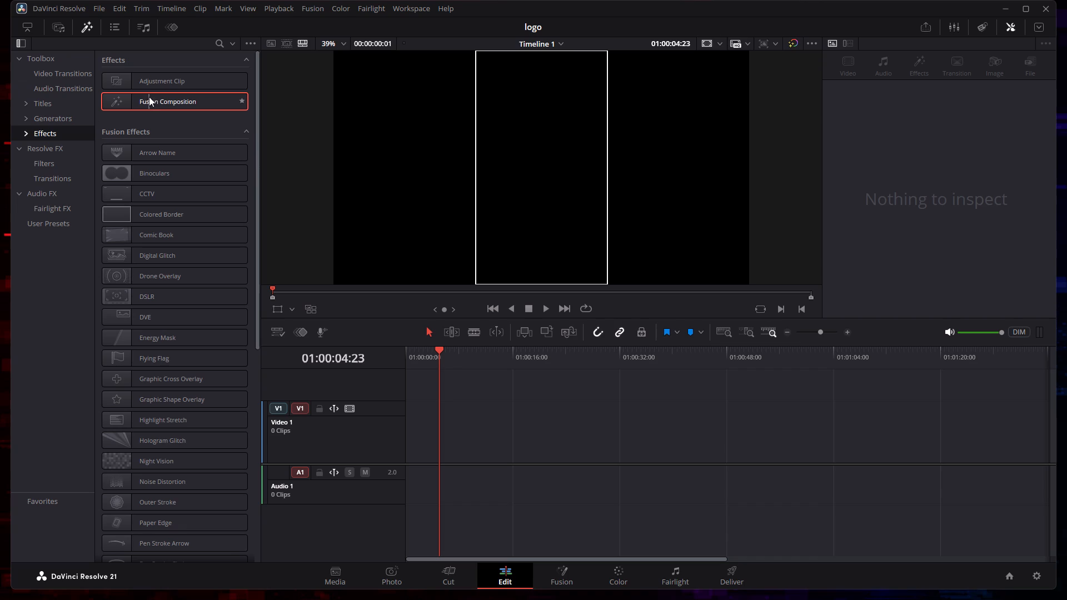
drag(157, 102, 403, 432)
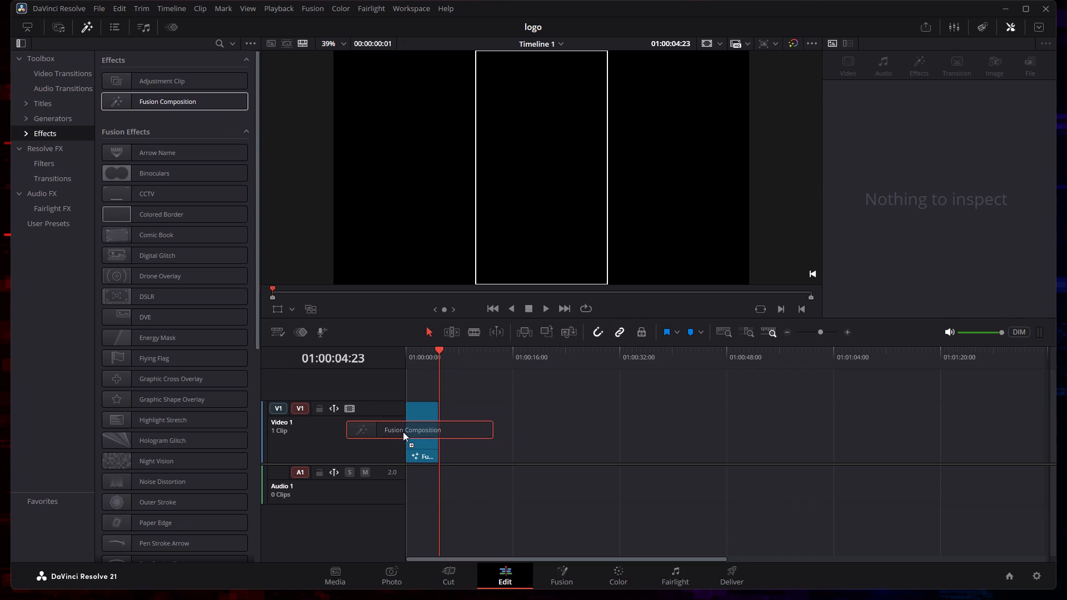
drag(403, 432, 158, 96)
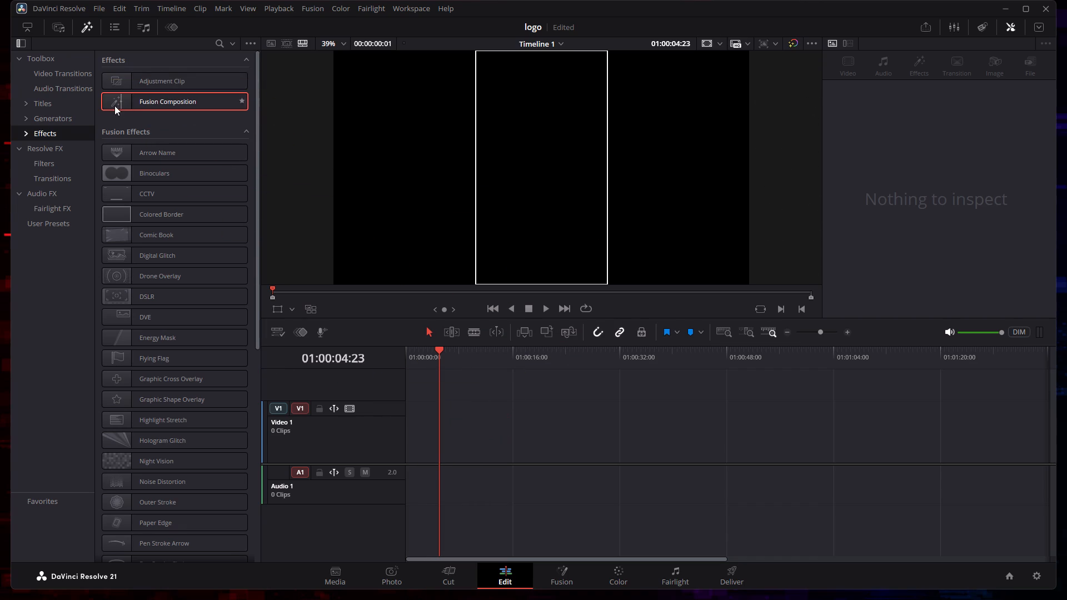
Place the Untitled Design image at the start of the Video 1 track and open the clip on the Fusion page.
click(61, 27)
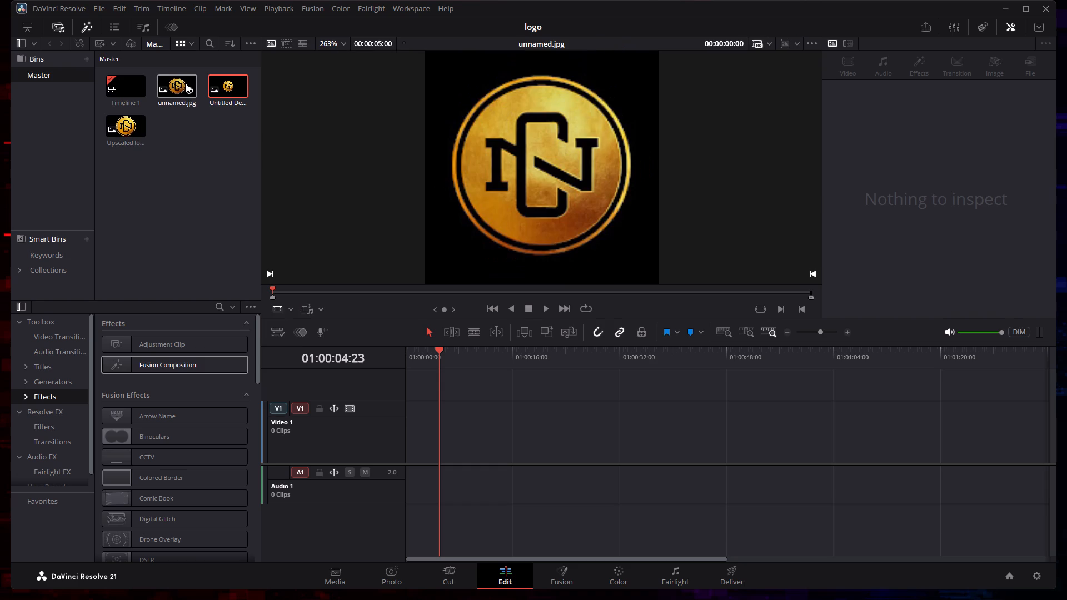
drag(228, 88, 423, 434)
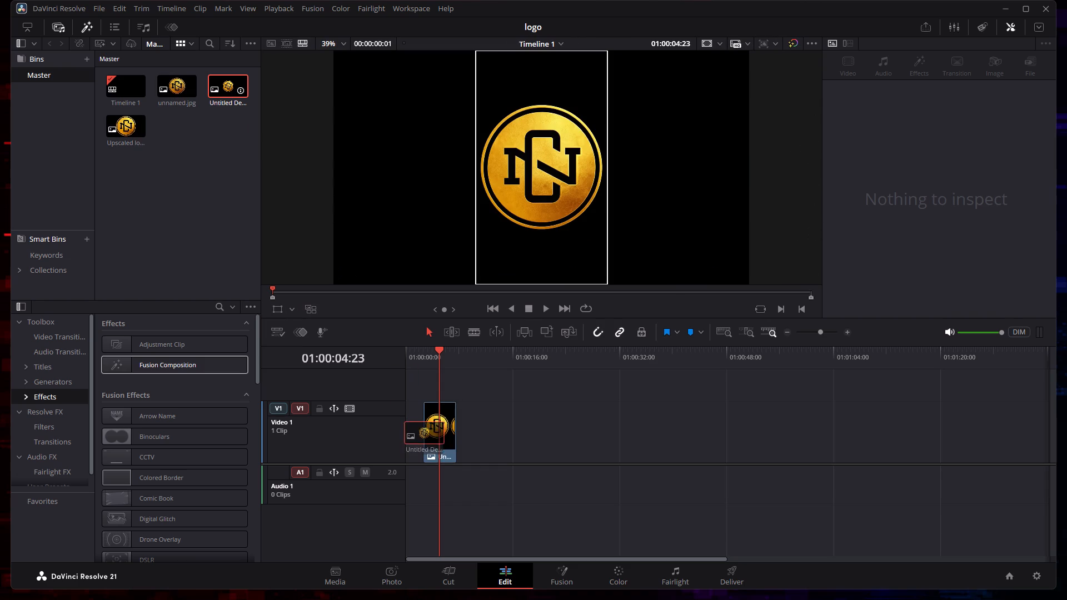
drag(423, 434, 408, 437)
click(569, 584)
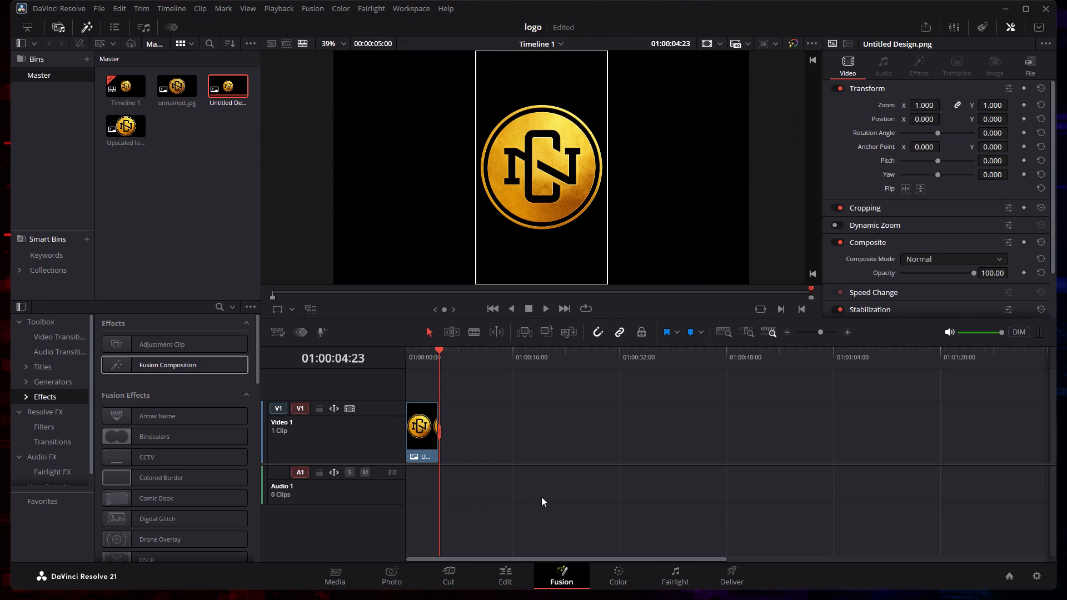
Hide the Inspector and enlarge the Nodes area of the Fusion page, bringing the clip's nodes into view.
click(566, 576)
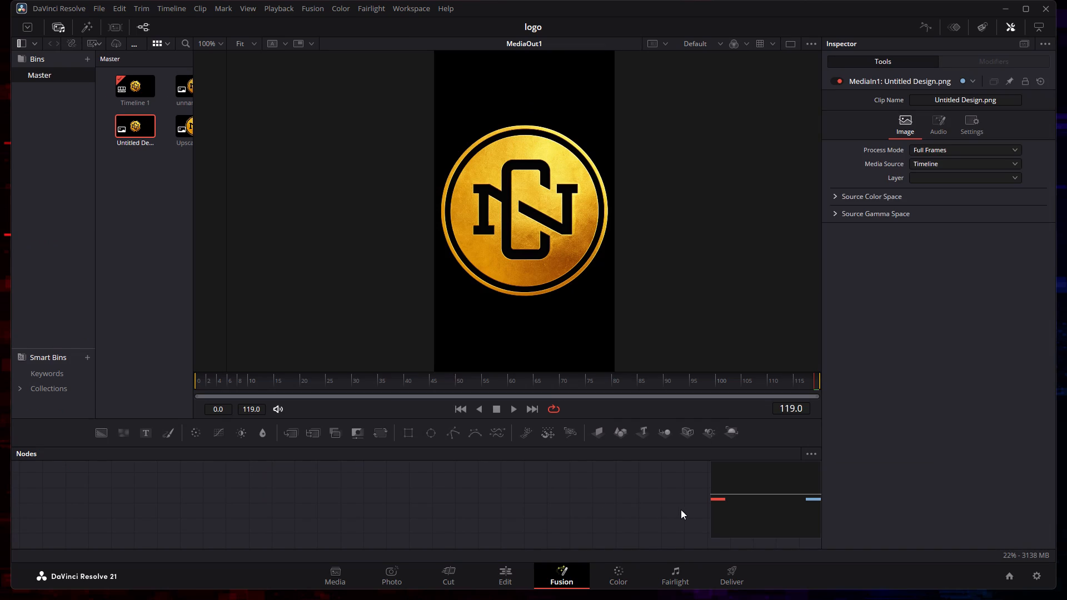
scroll(405, 478, down, 2)
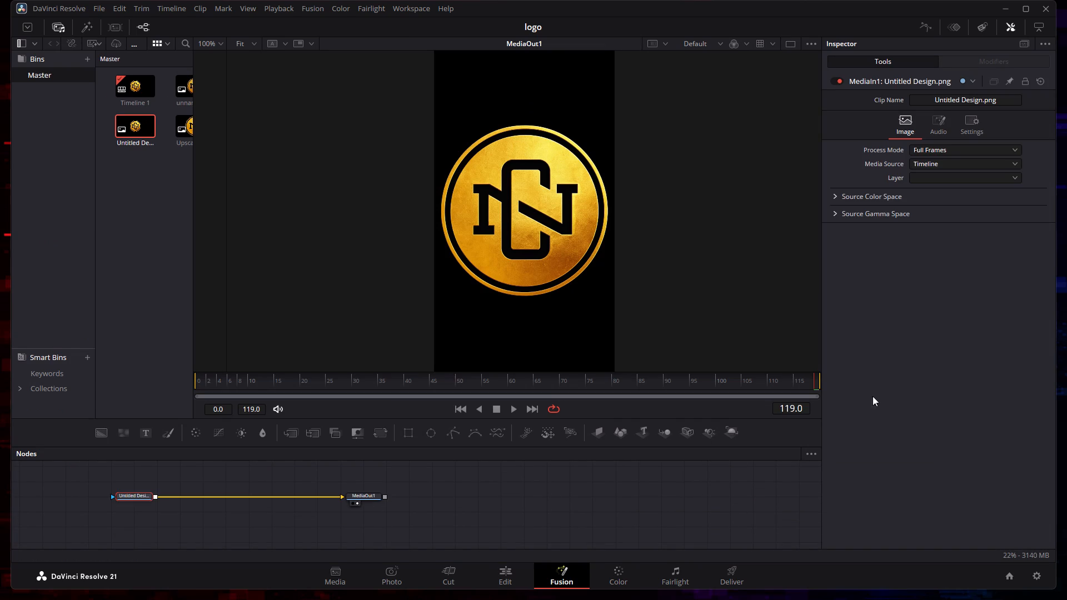
click(1008, 25)
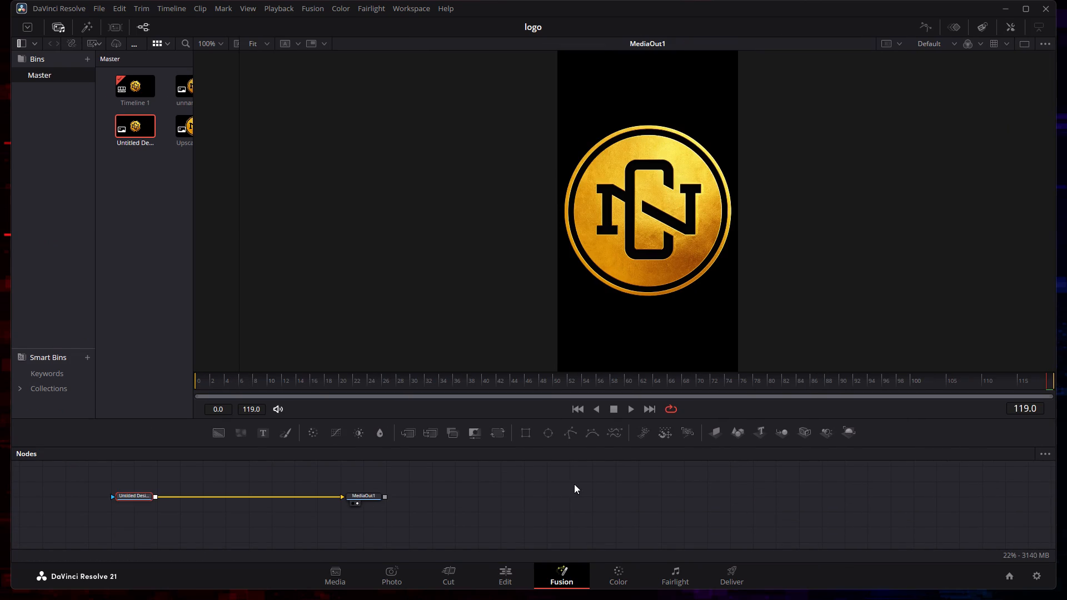
drag(673, 373, 690, 272)
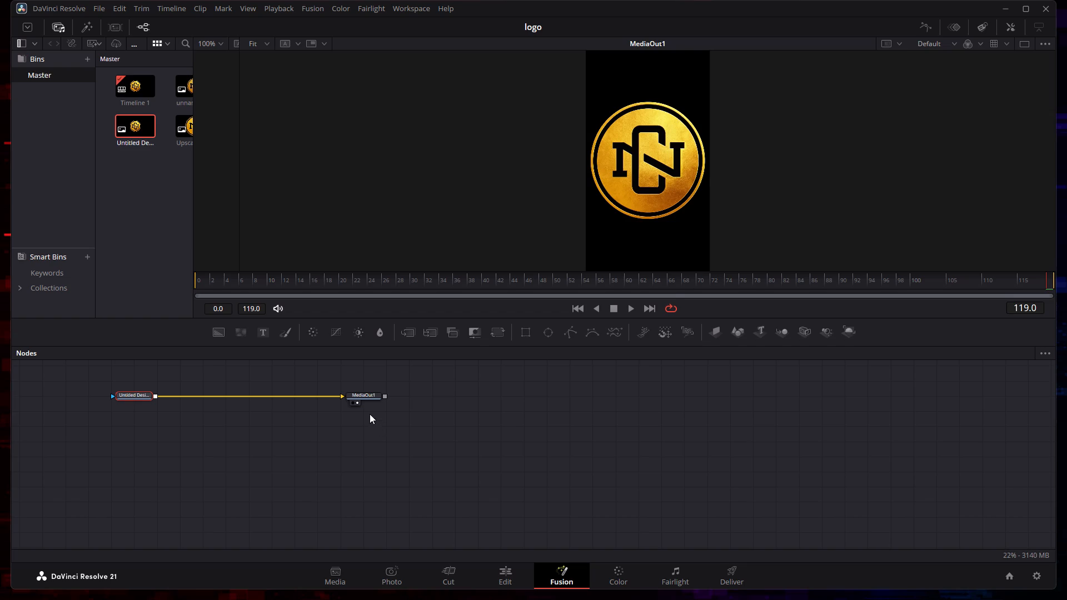
Reposition the MediaOut1 and Untitled Design nodes so they sit level in the middle of the node graph.
drag(367, 397, 669, 412)
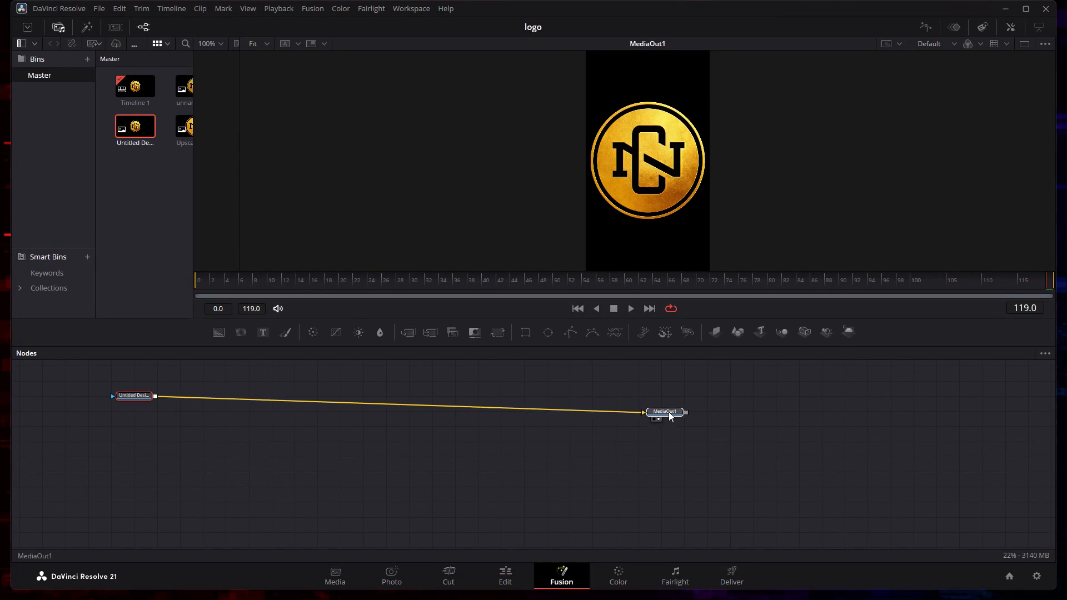
drag(669, 412, 675, 399)
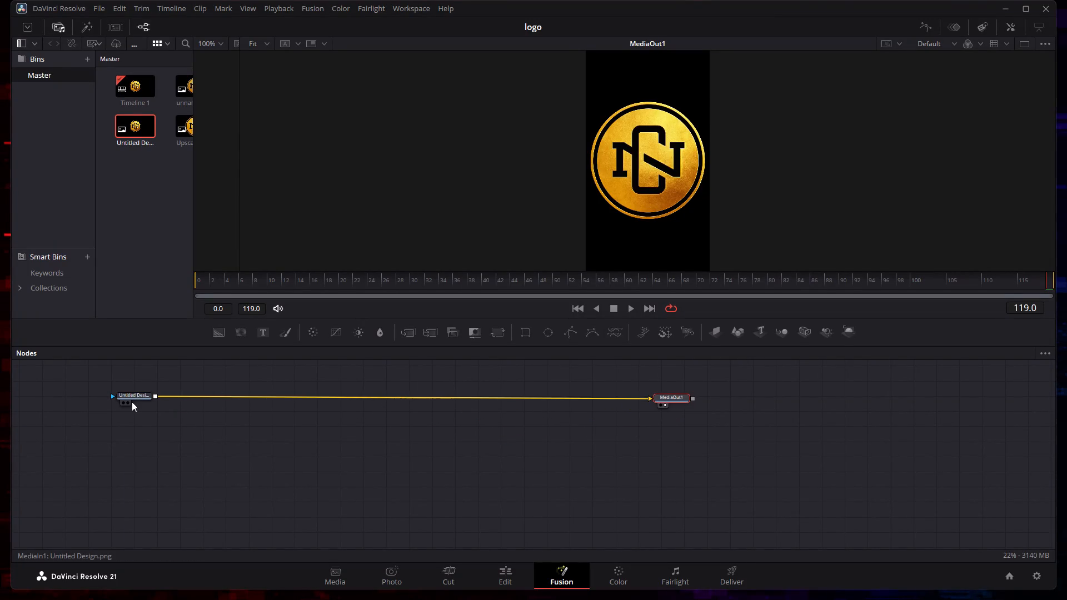
drag(134, 396, 394, 399)
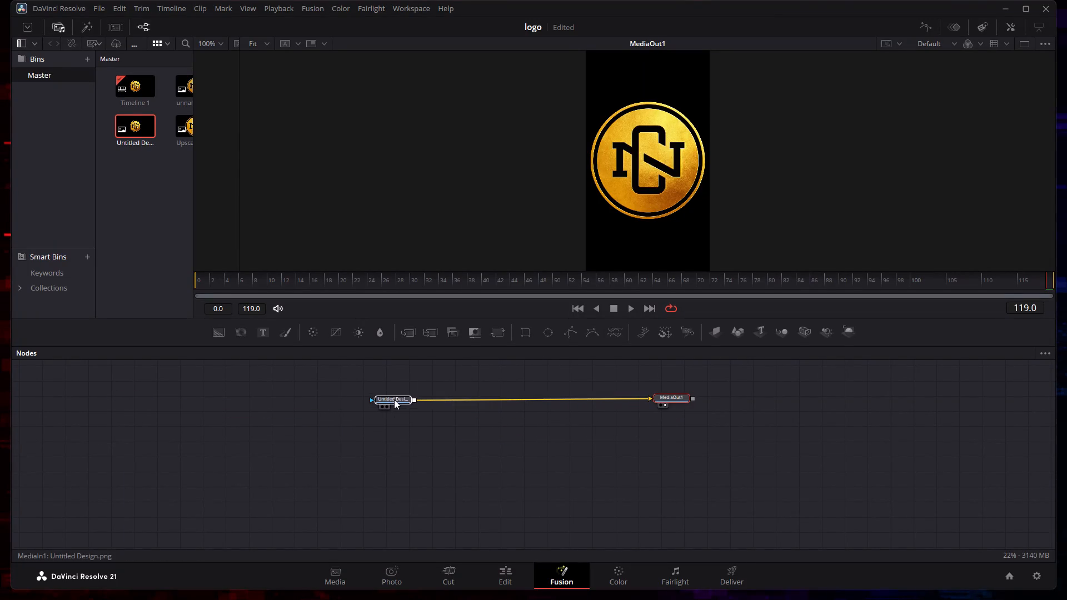
drag(394, 399, 400, 397)
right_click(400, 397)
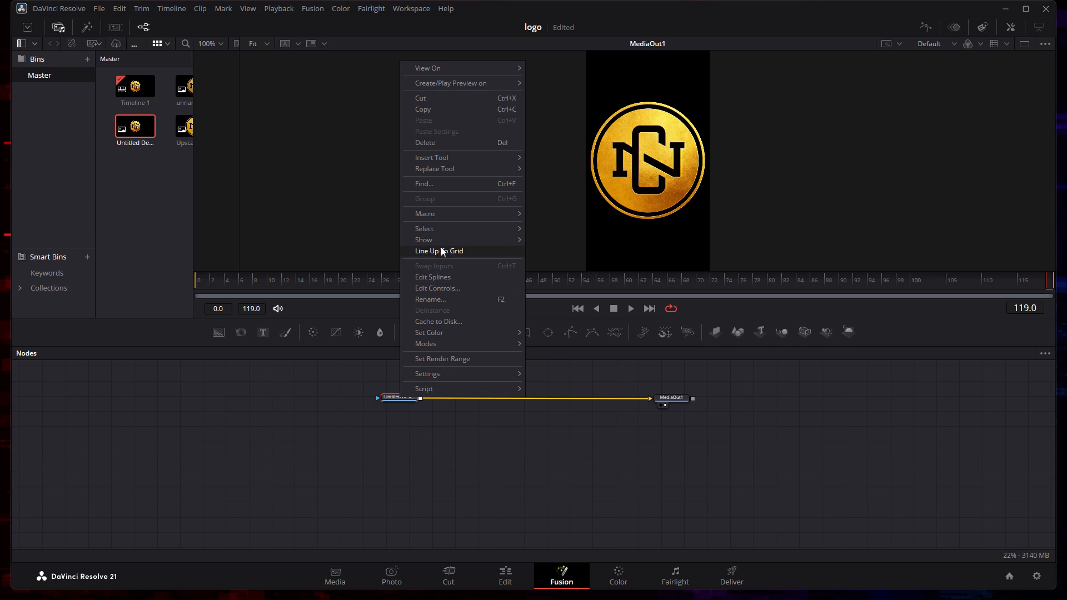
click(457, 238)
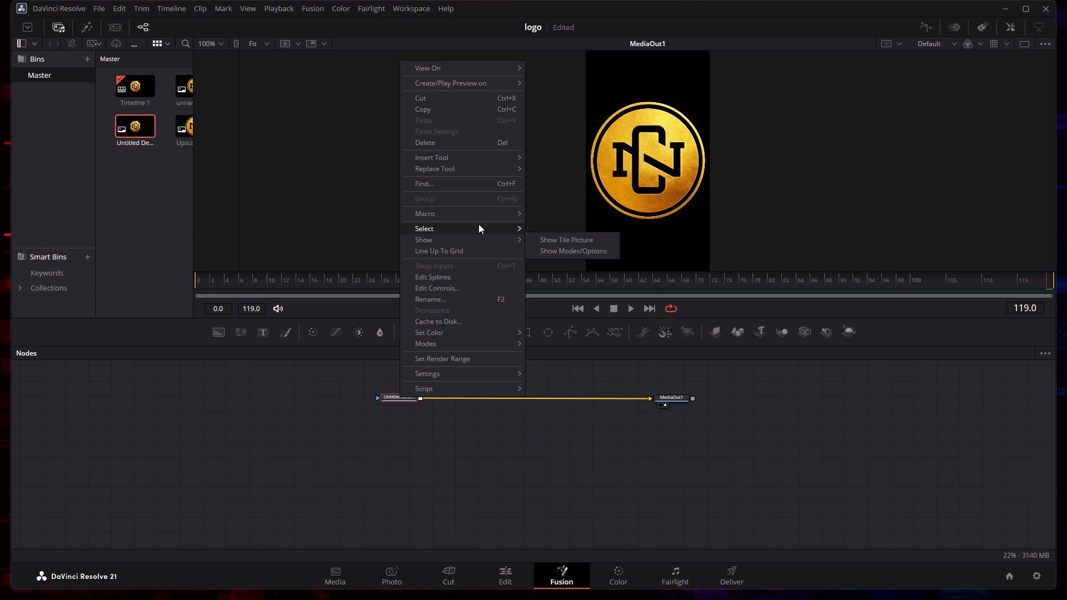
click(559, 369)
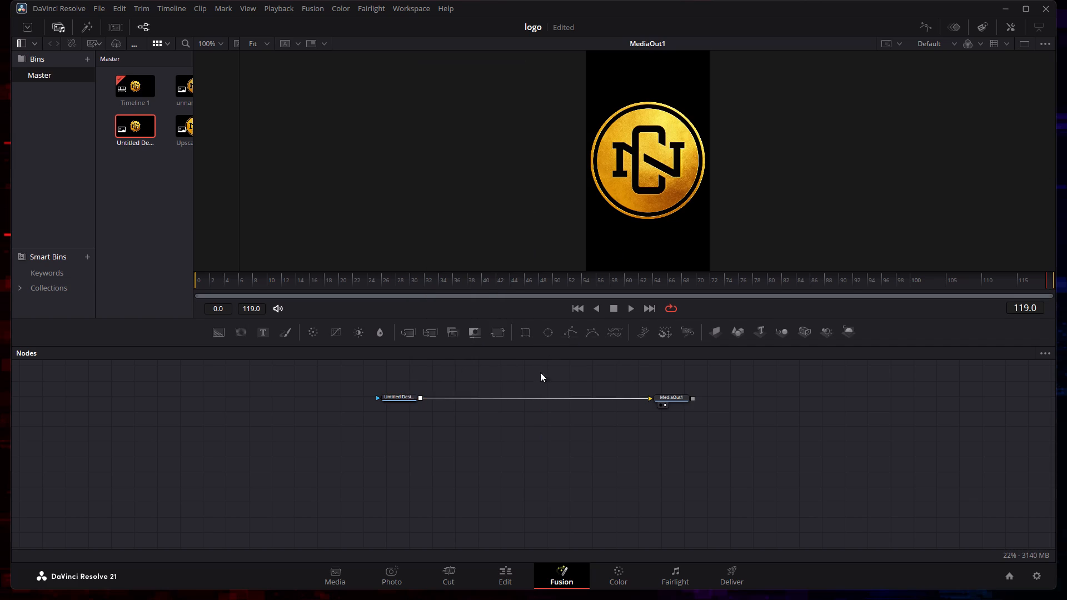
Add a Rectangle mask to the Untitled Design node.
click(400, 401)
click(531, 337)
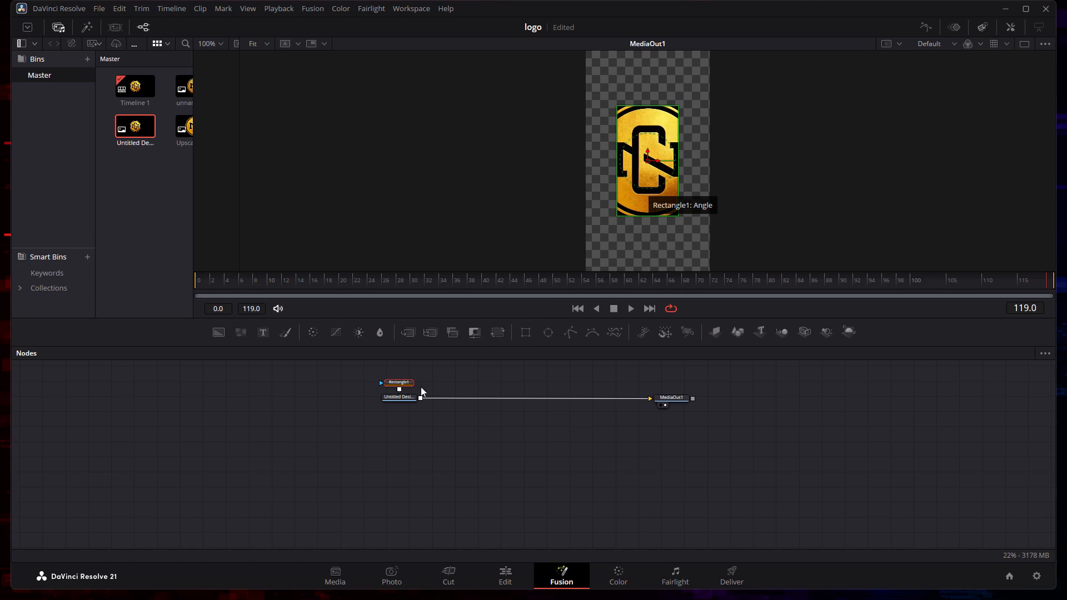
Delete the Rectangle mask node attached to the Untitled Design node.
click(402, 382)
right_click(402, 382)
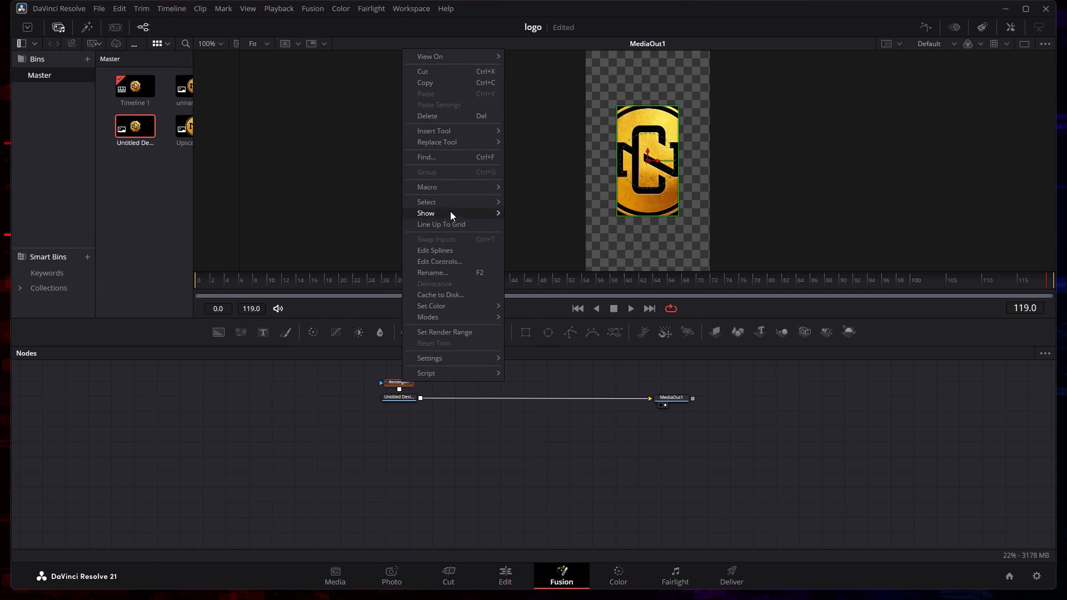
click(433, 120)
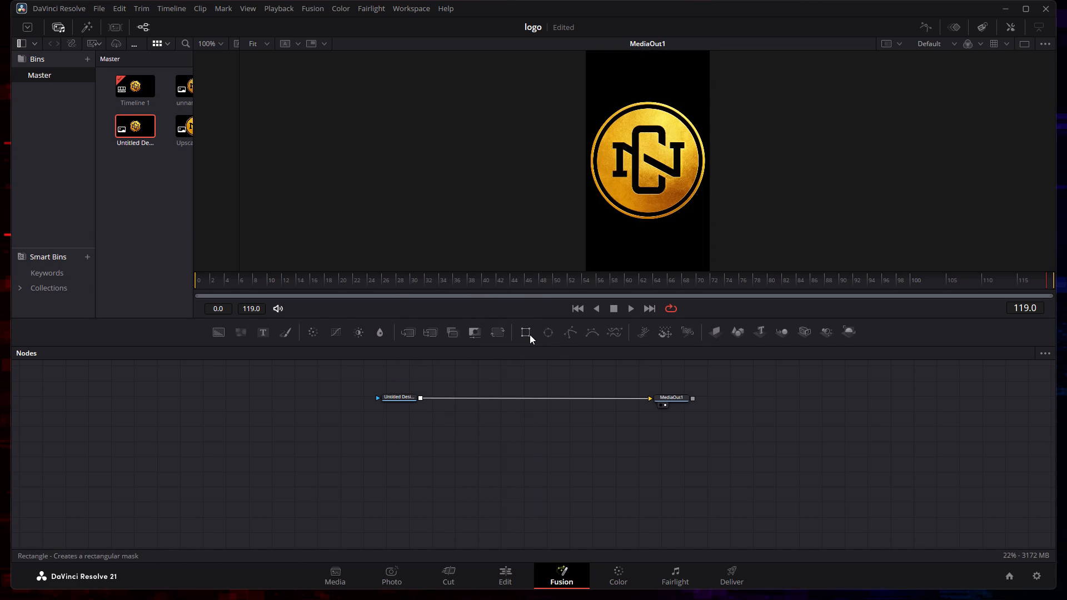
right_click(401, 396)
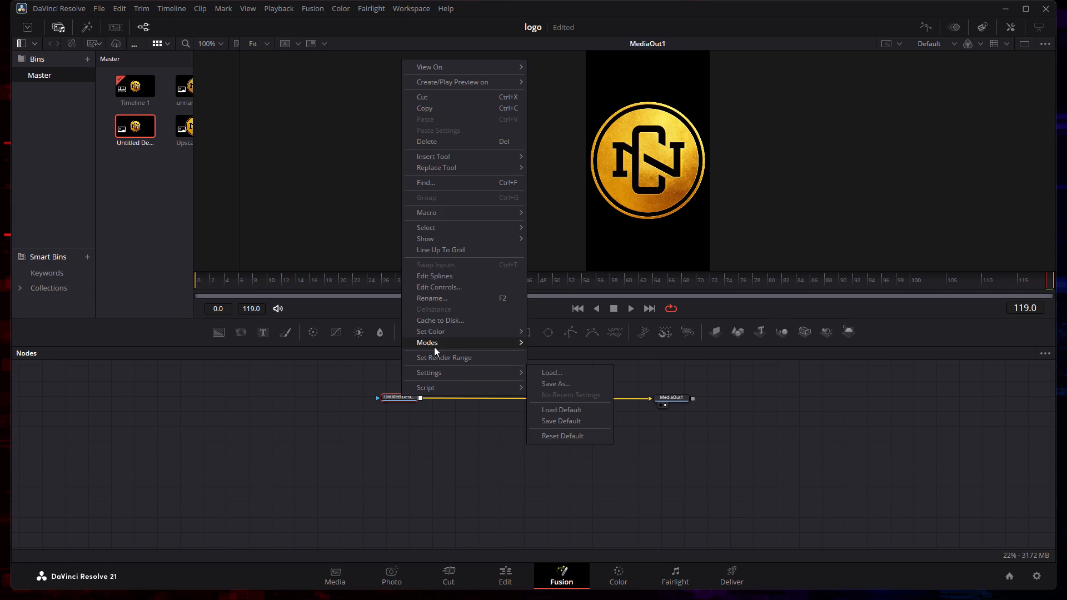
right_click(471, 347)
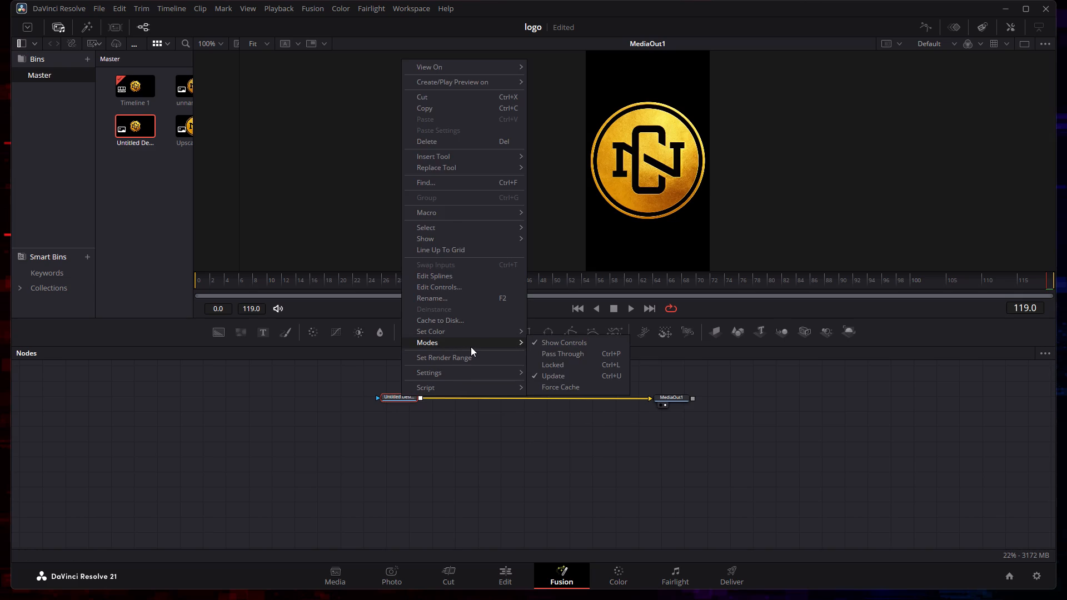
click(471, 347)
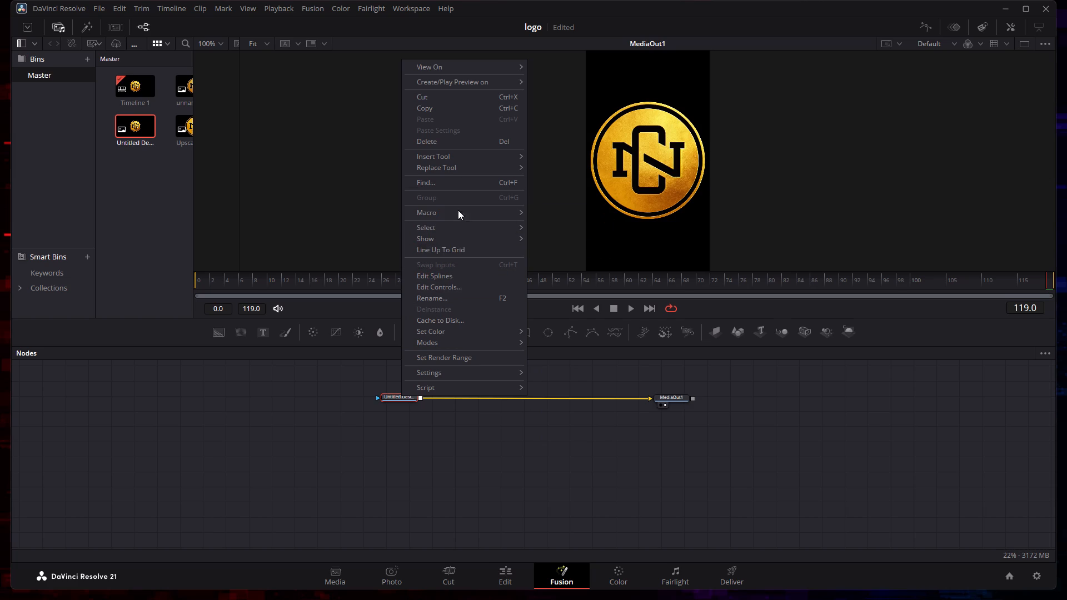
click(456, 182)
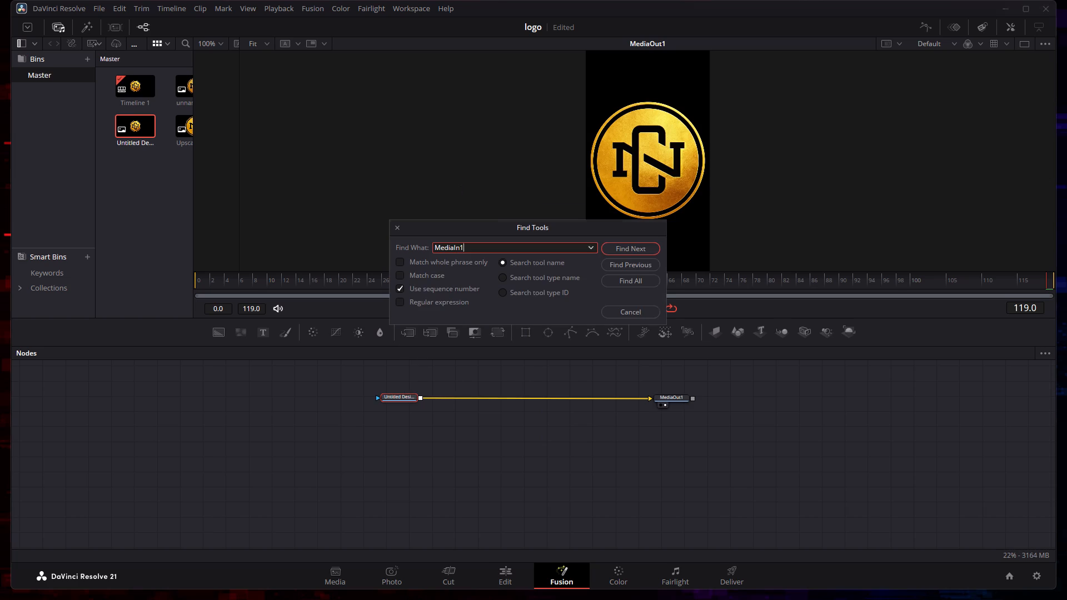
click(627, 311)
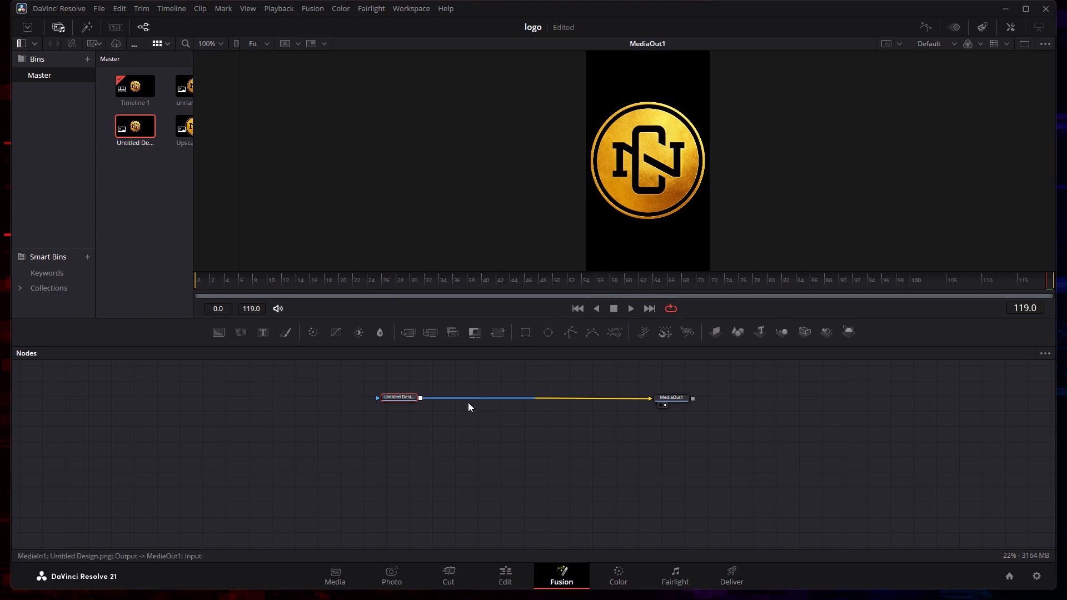
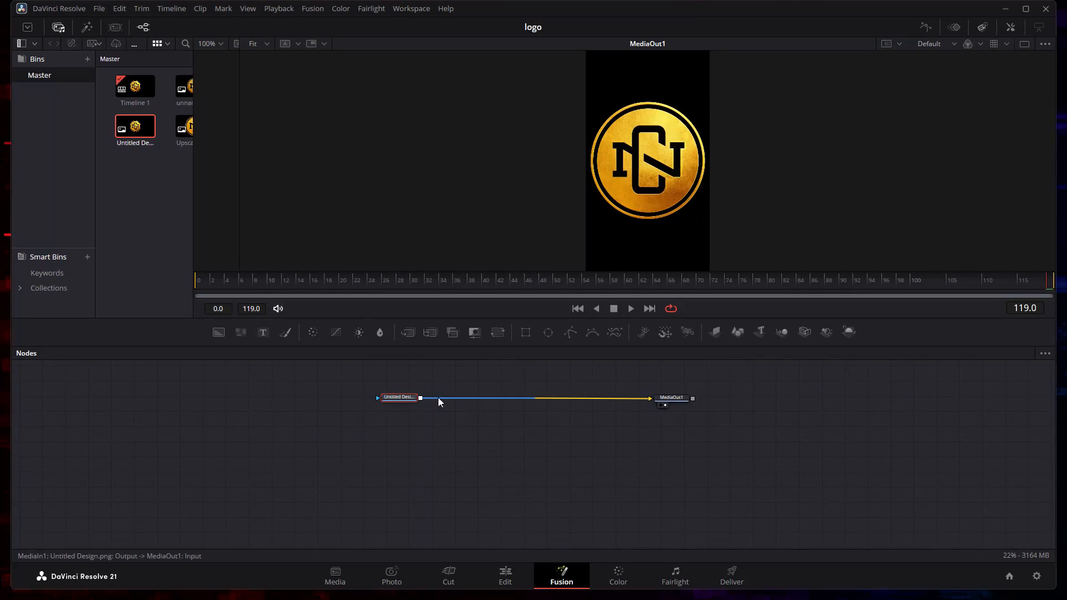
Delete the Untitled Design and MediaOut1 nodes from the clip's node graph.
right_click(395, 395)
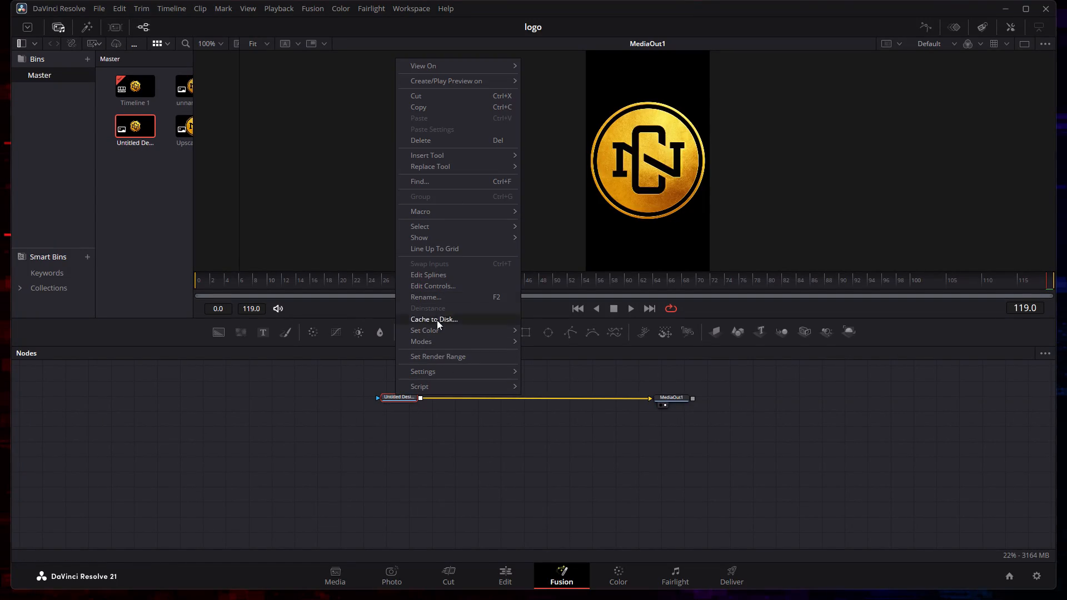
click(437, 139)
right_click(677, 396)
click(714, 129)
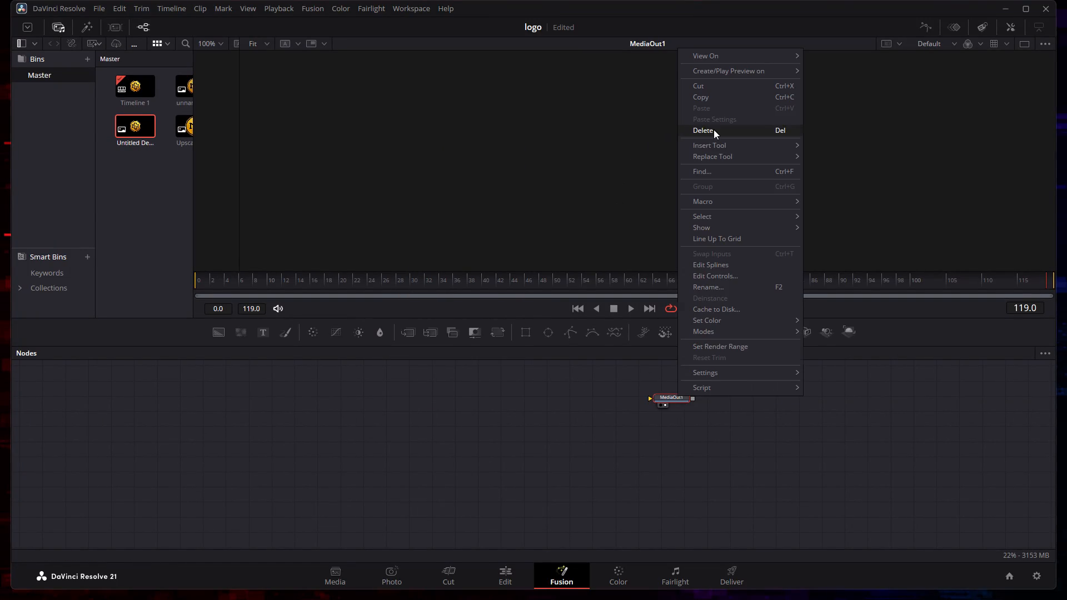
Delete the Untitled Design clip from Video 1 on the Edit page and return the playhead to 01:00:00:00.
click(507, 578)
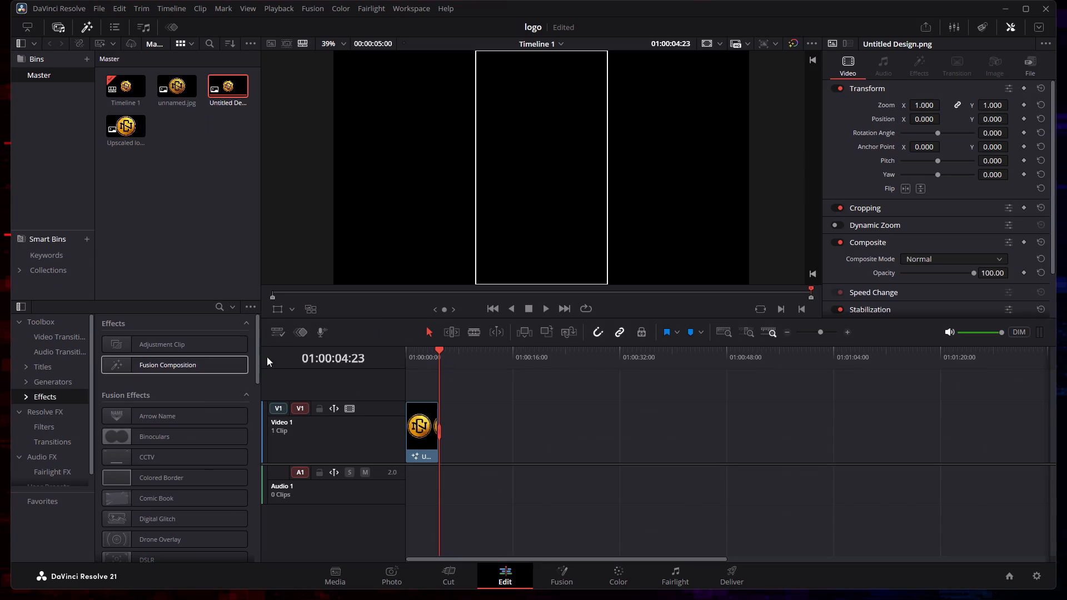
right_click(430, 433)
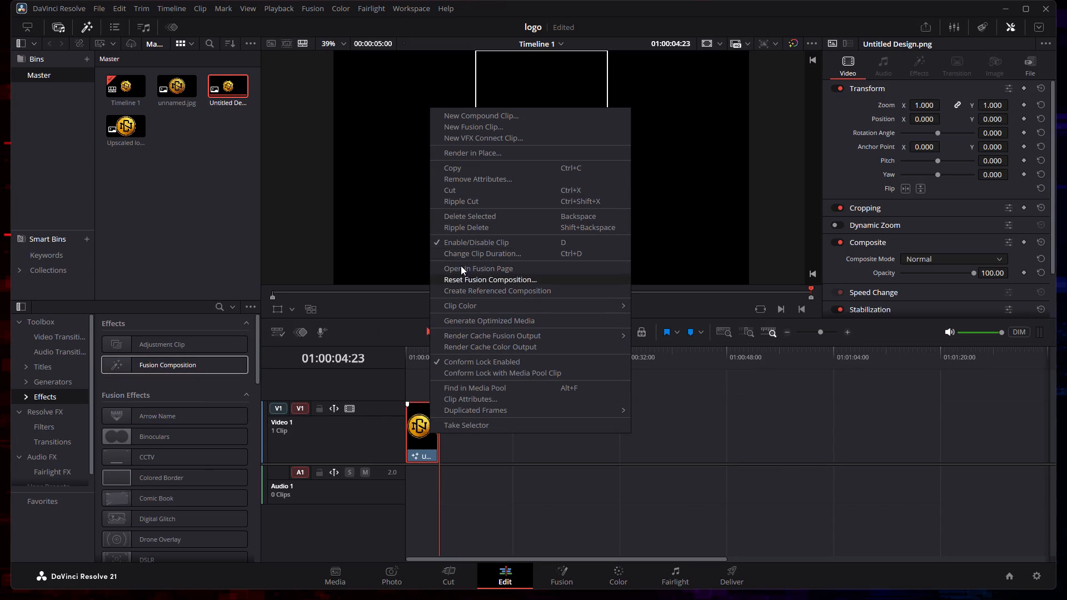
click(481, 217)
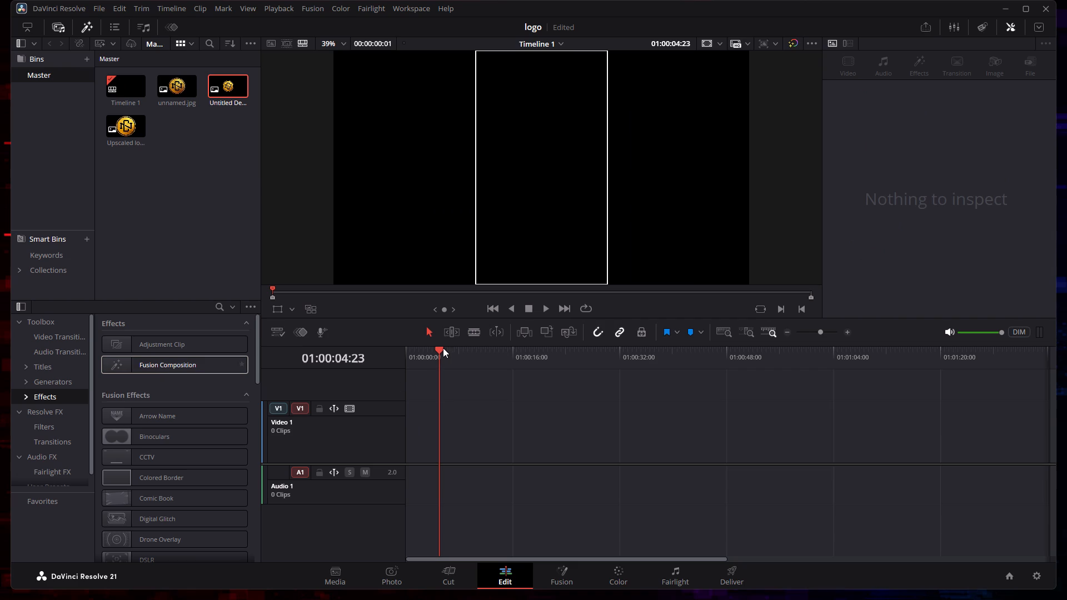
drag(440, 348, 397, 353)
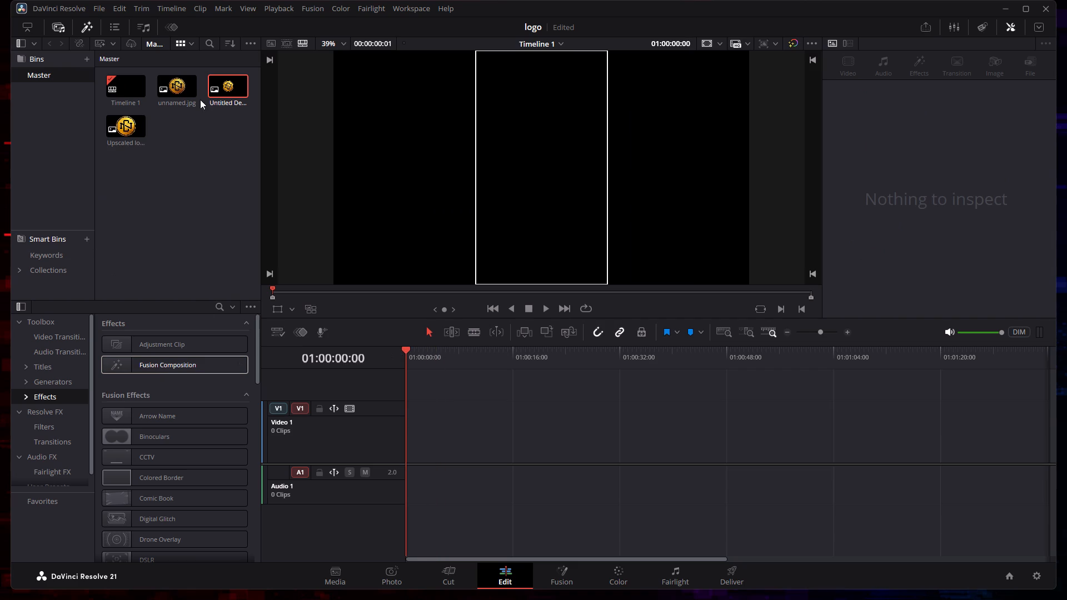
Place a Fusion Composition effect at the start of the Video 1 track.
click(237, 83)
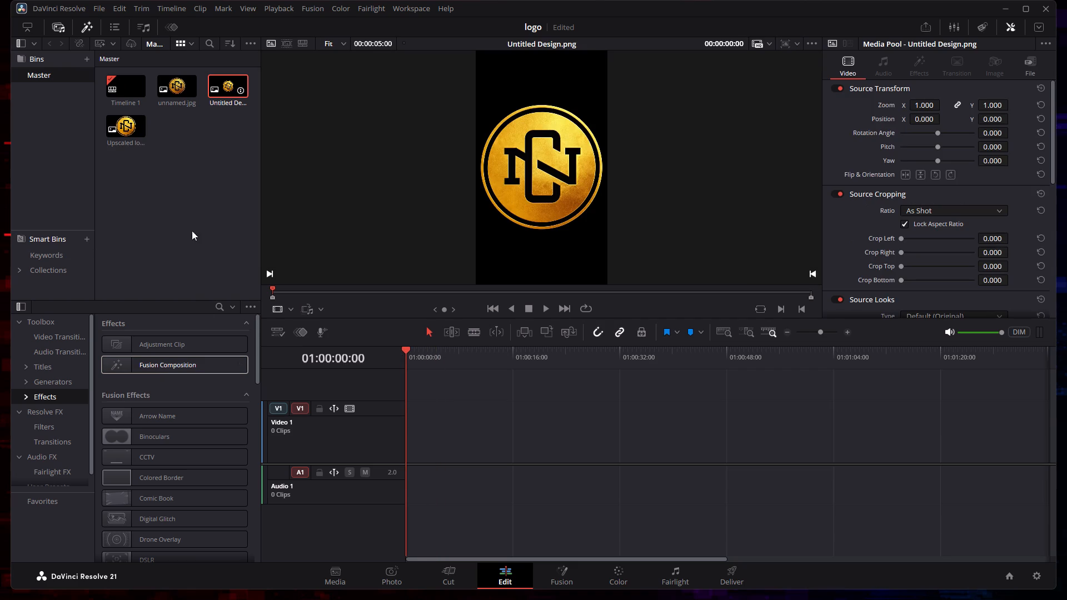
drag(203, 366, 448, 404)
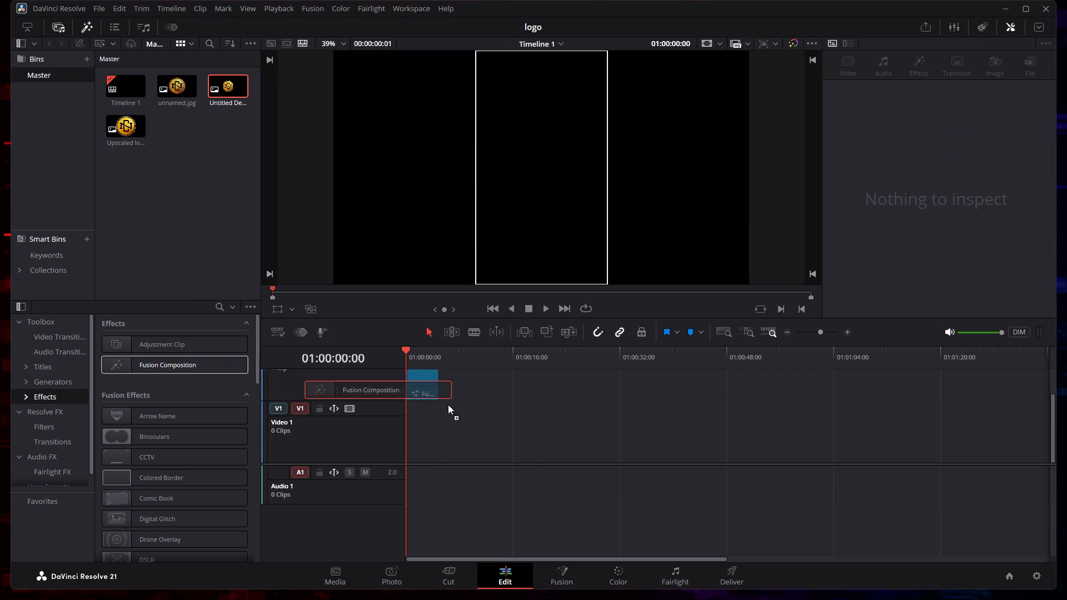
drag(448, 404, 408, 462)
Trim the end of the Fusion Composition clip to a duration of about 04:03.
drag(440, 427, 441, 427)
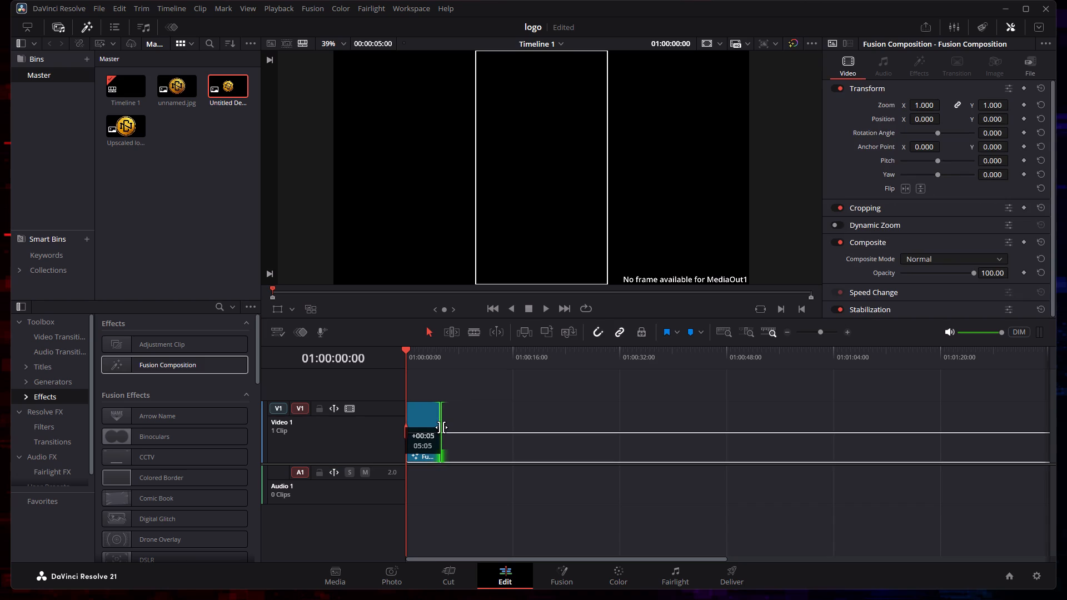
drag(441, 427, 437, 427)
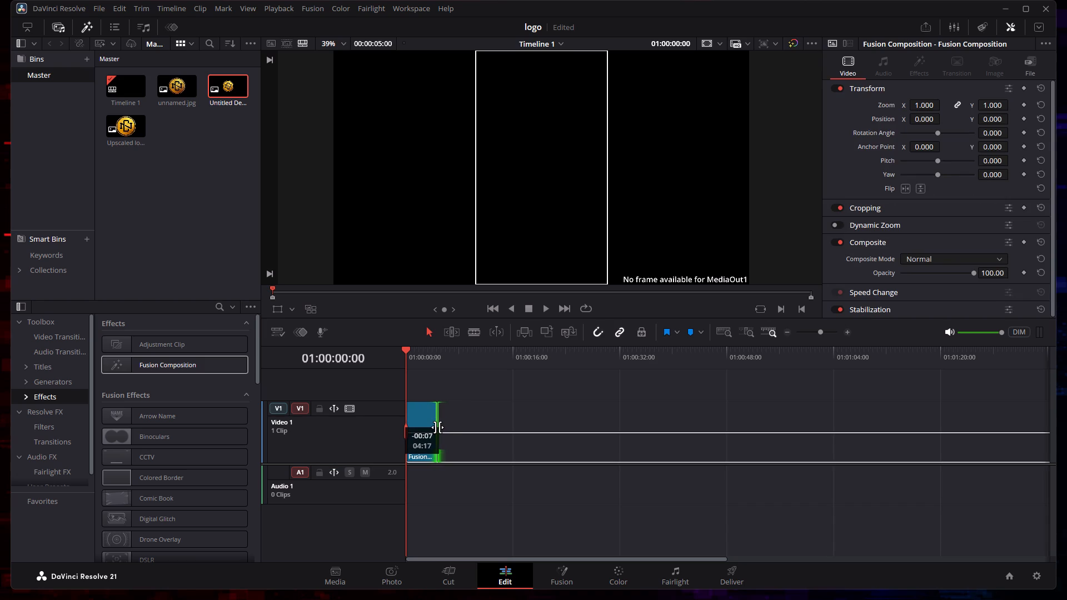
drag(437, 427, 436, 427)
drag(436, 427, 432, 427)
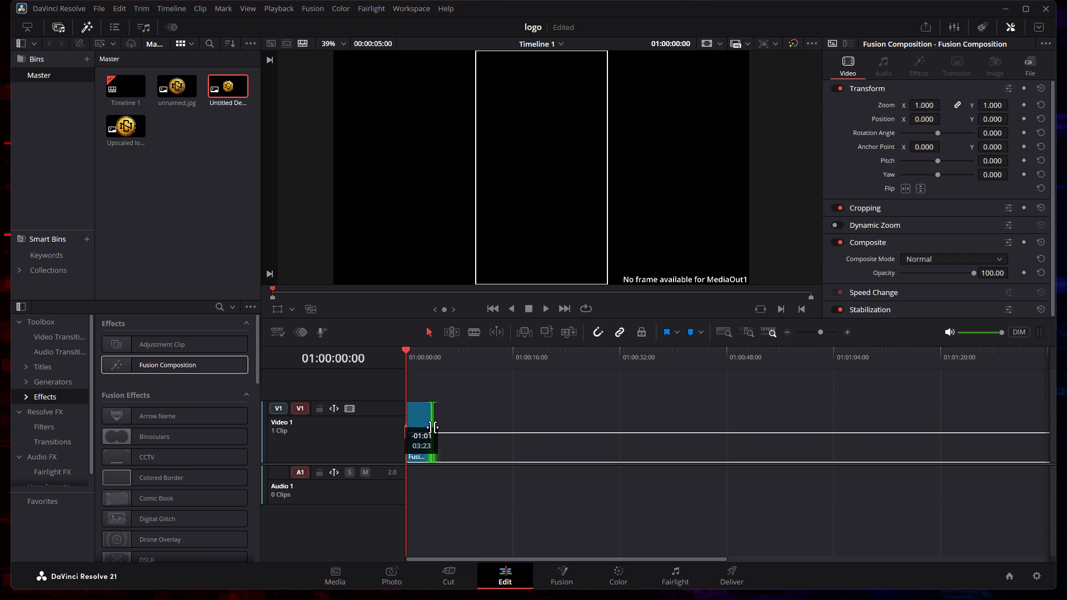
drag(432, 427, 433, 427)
On the Fusion page, widen the media pool to fit its four thumbnails in one row and switch to a single viewer.
click(559, 577)
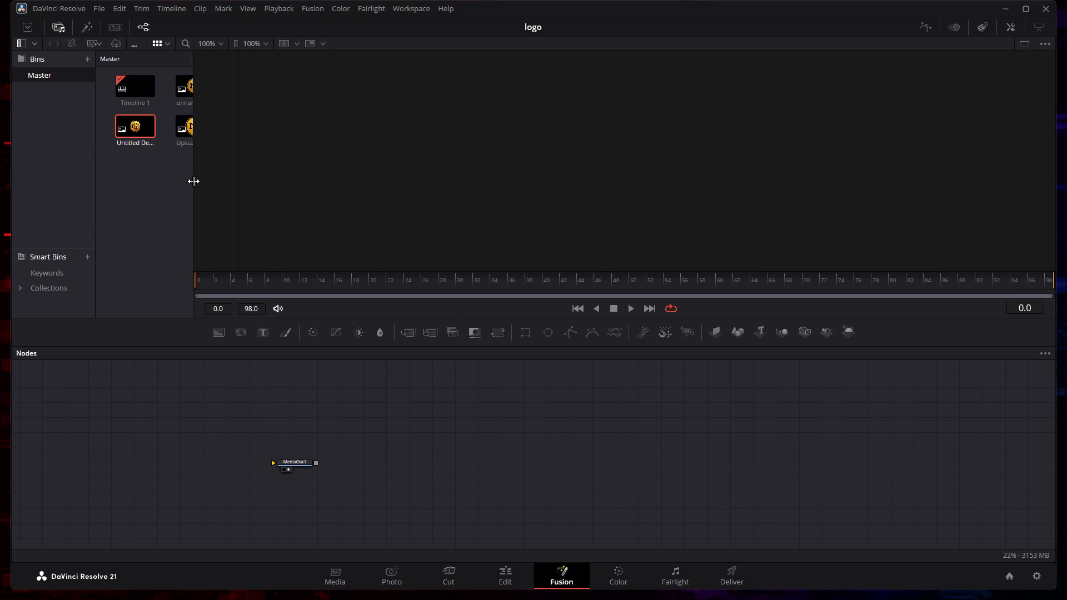
drag(192, 181, 313, 181)
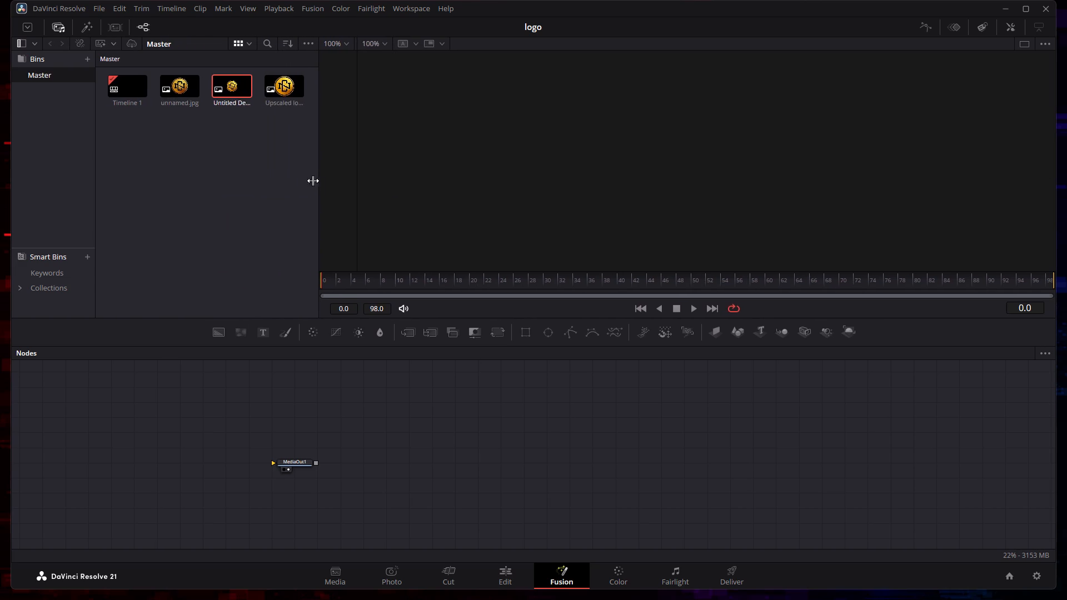
drag(313, 181, 227, 220)
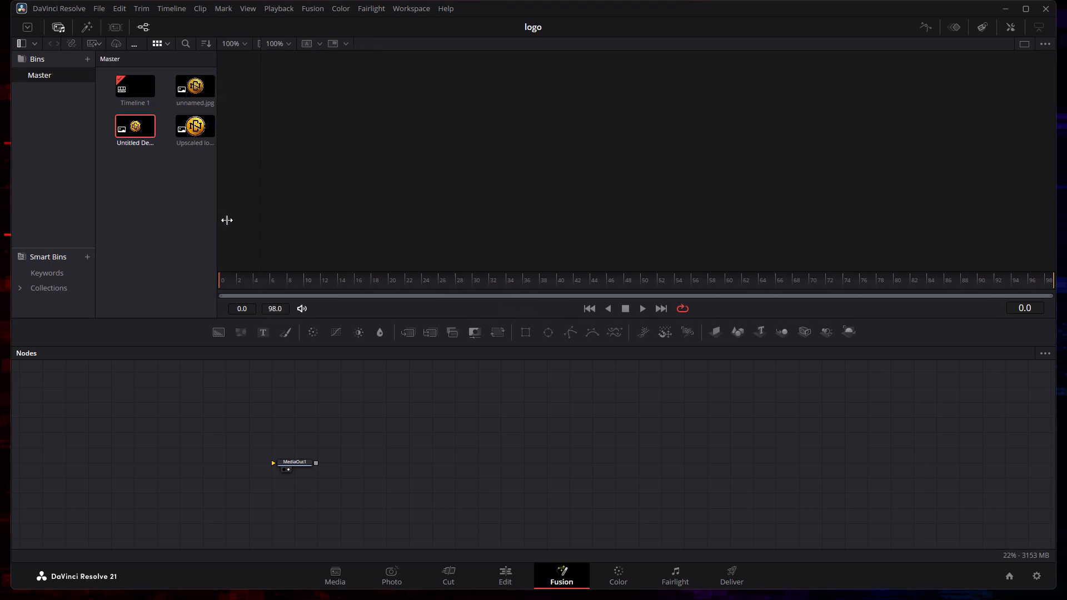
drag(227, 220, 879, 112)
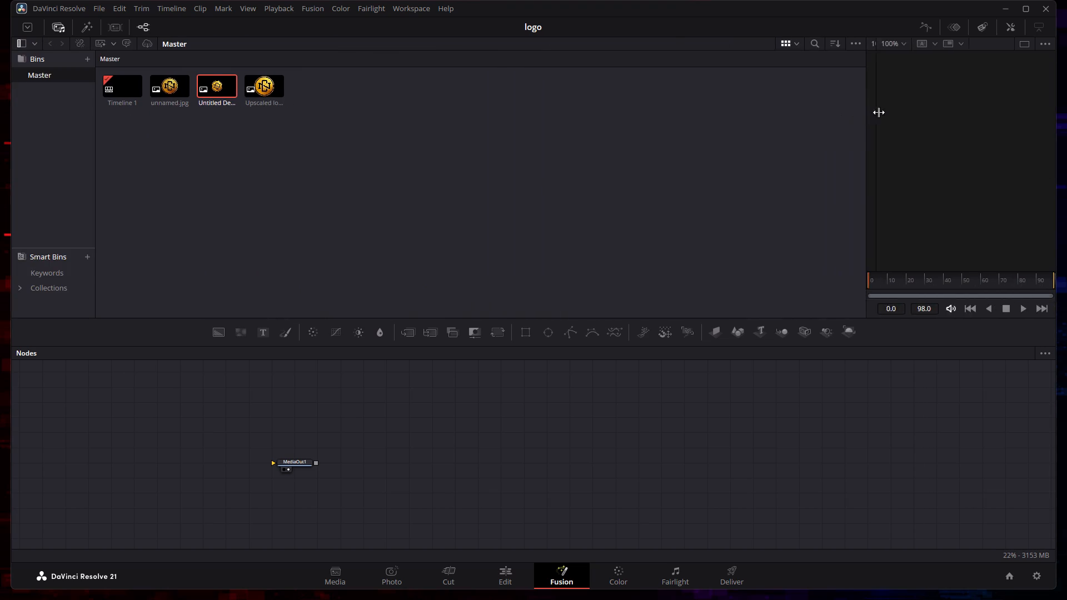
drag(879, 112, 347, 194)
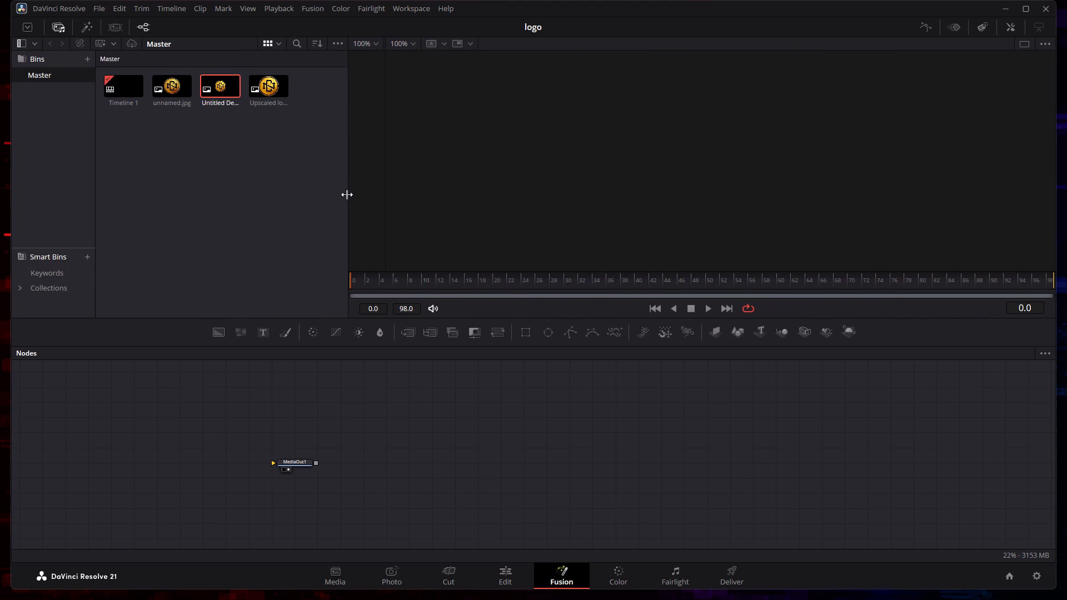
drag(347, 194, 369, 199)
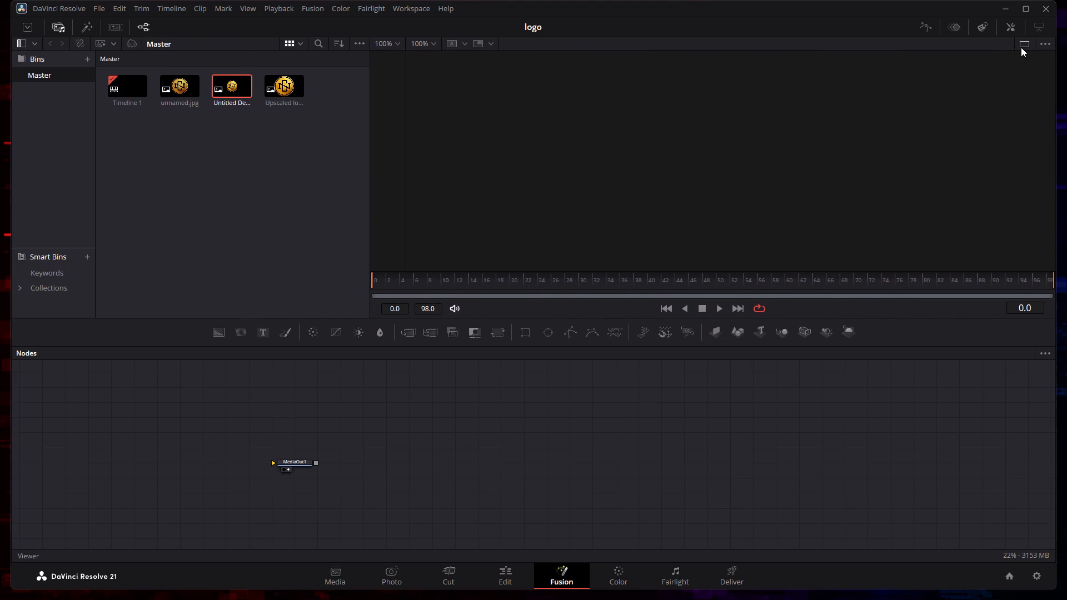
click(1021, 47)
drag(371, 165, 369, 165)
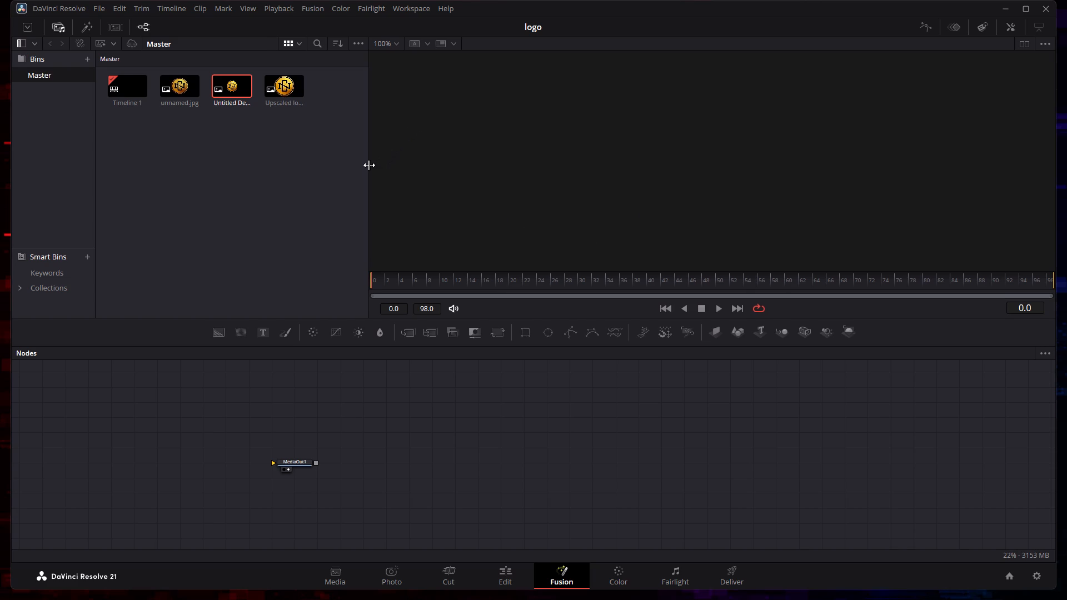
drag(369, 165, 308, 168)
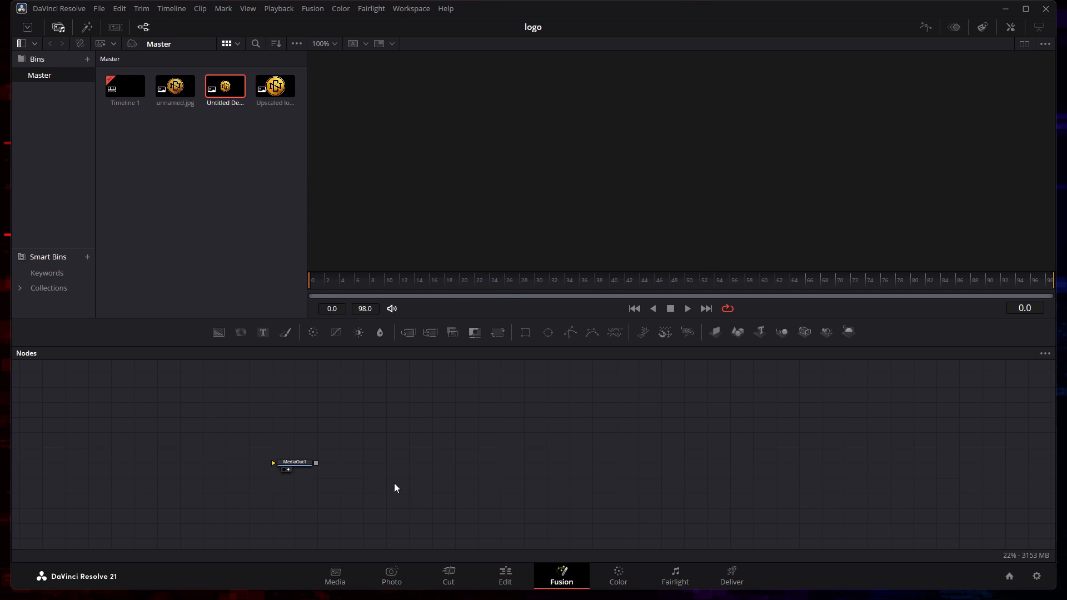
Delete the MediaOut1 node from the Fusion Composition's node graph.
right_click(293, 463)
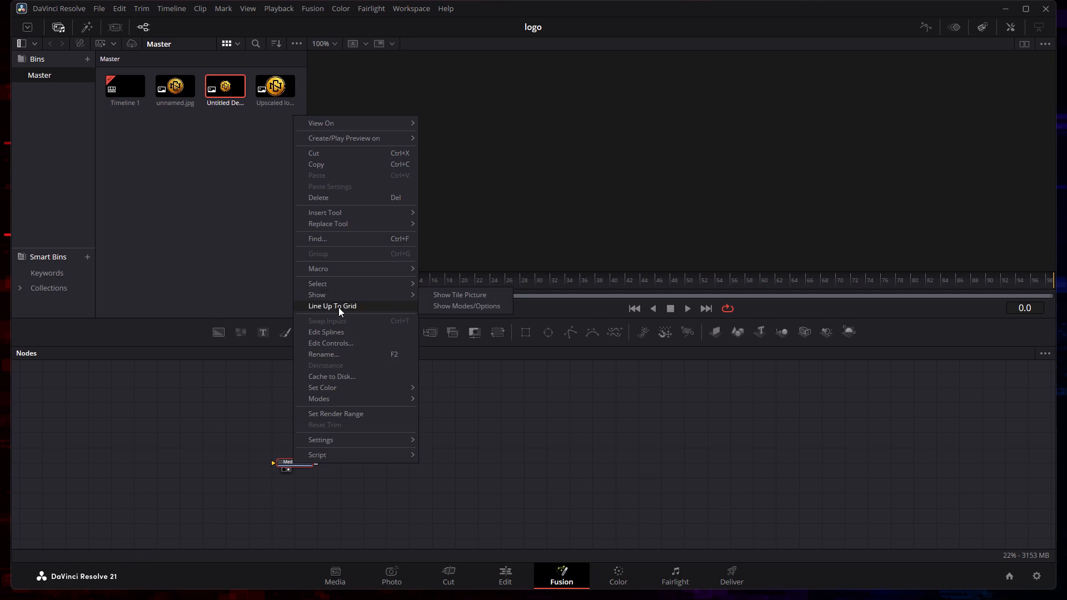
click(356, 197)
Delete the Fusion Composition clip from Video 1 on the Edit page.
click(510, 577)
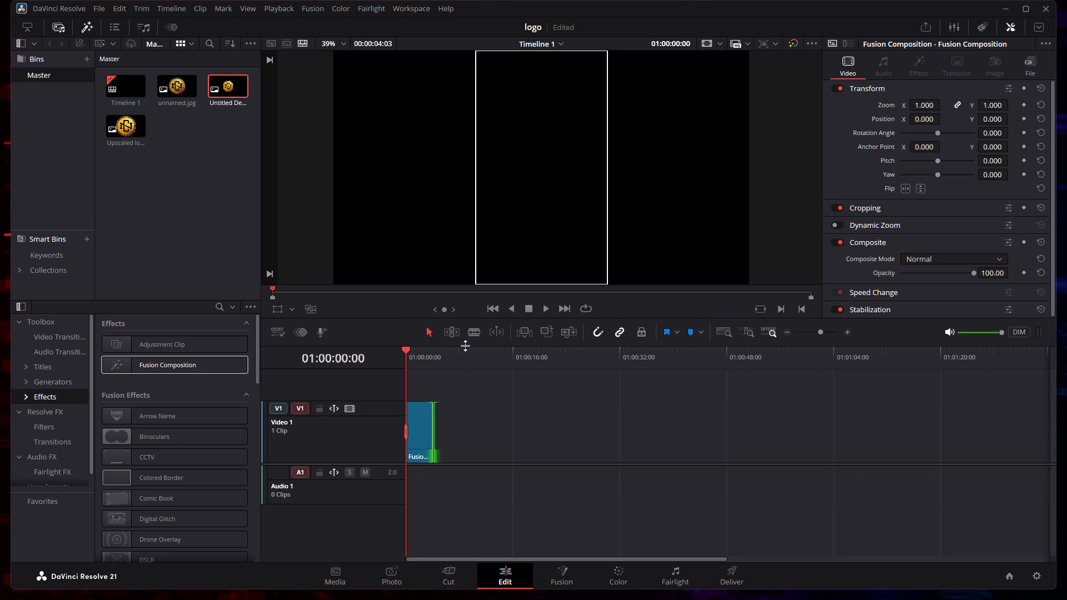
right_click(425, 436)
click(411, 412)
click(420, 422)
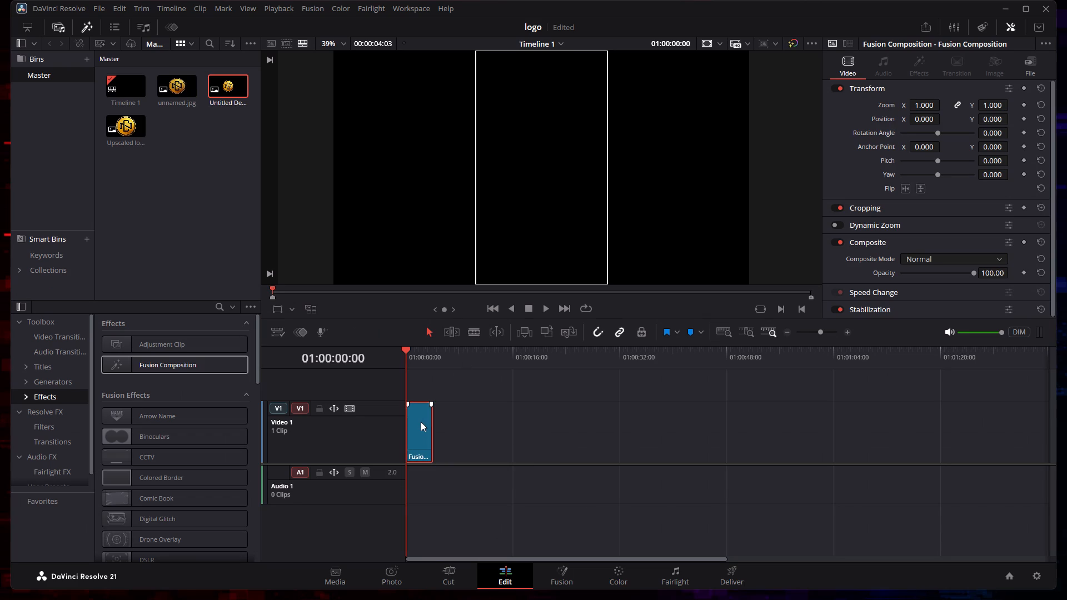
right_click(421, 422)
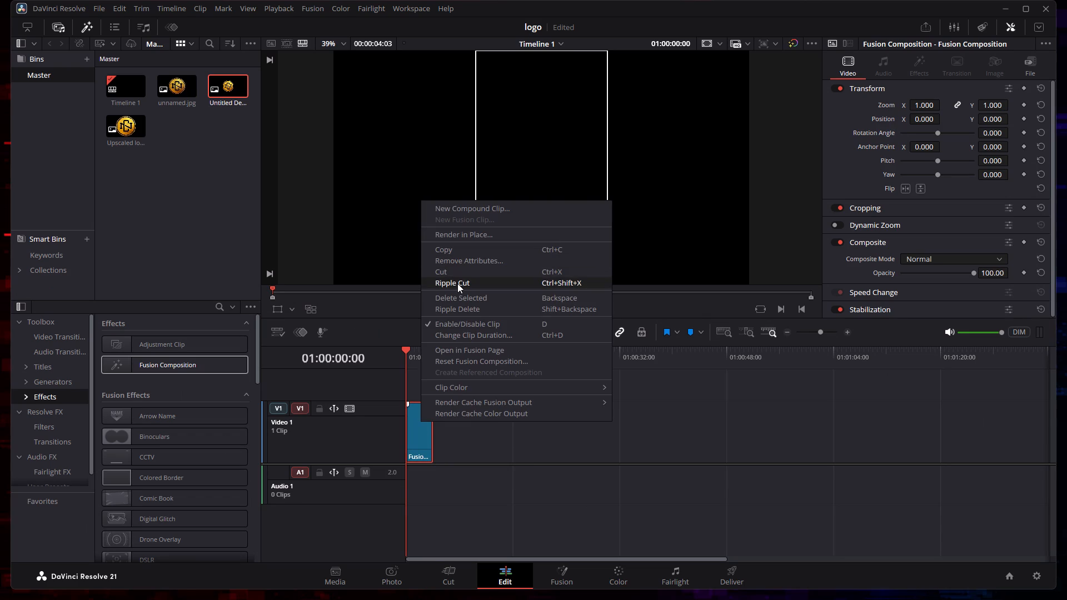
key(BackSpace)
Place Untitled Design.png from the media pool at the start of the Video 1 track.
drag(228, 83, 435, 433)
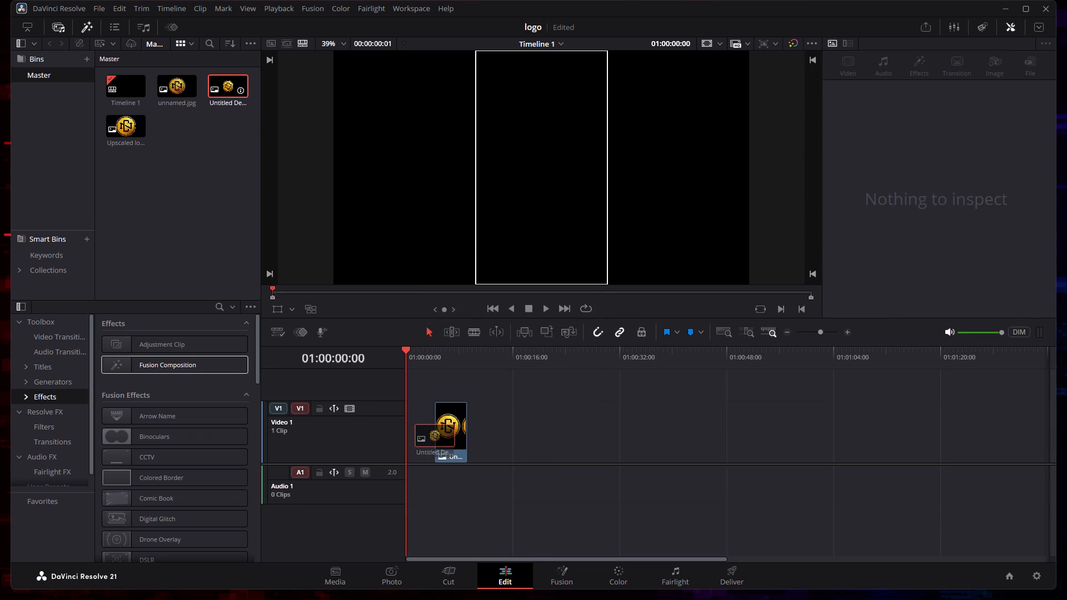
drag(435, 433, 407, 444)
Open the clip on the Fusion page and move the Untitled Design and MediaOut1 nodes level in the middle of the graph.
click(571, 577)
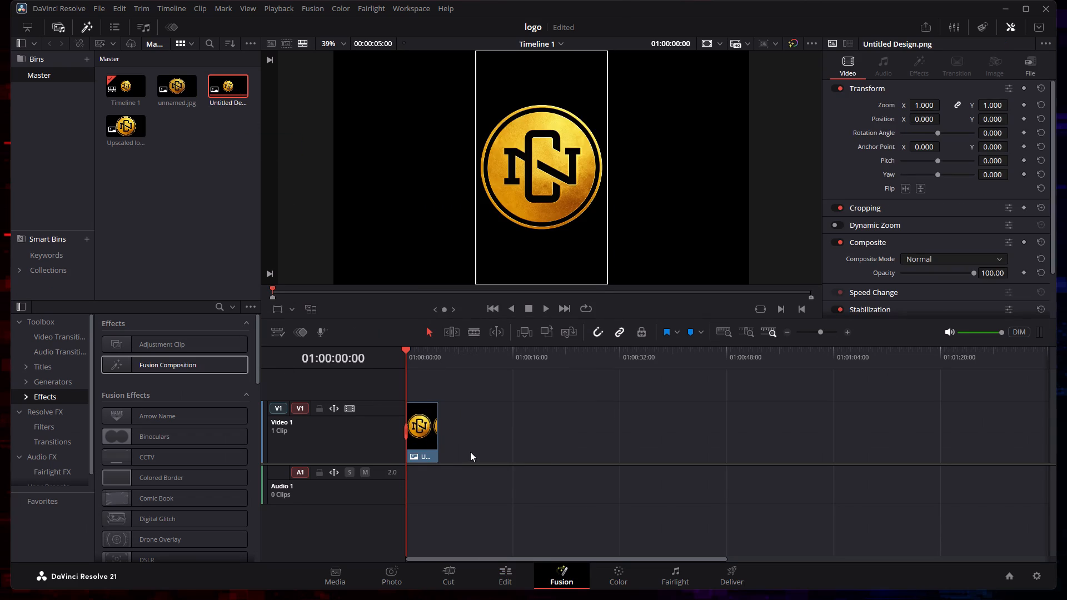
click(561, 577)
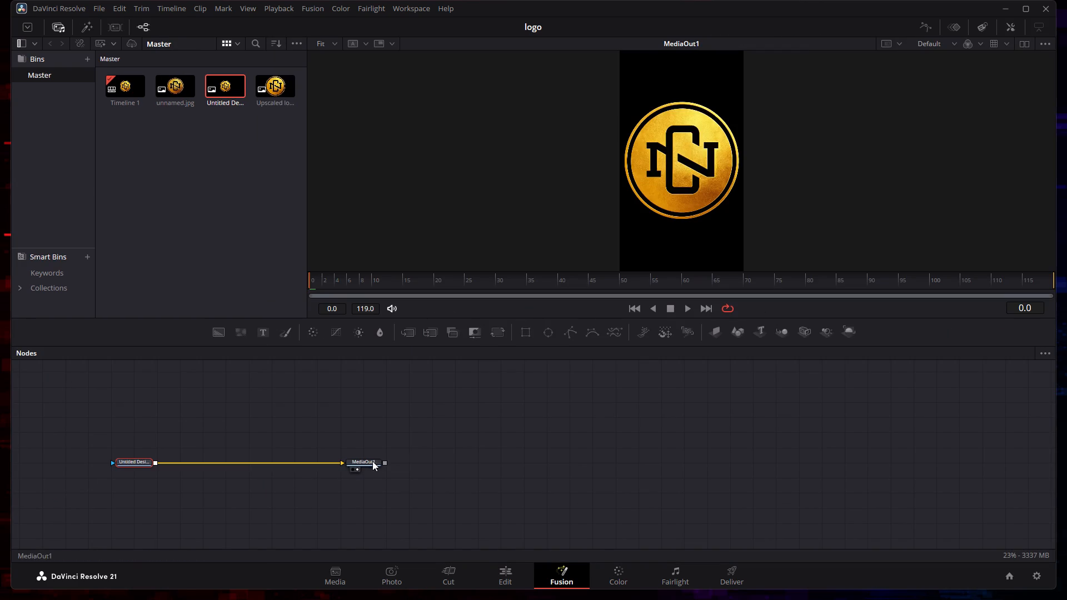
right_click(136, 463)
click(89, 428)
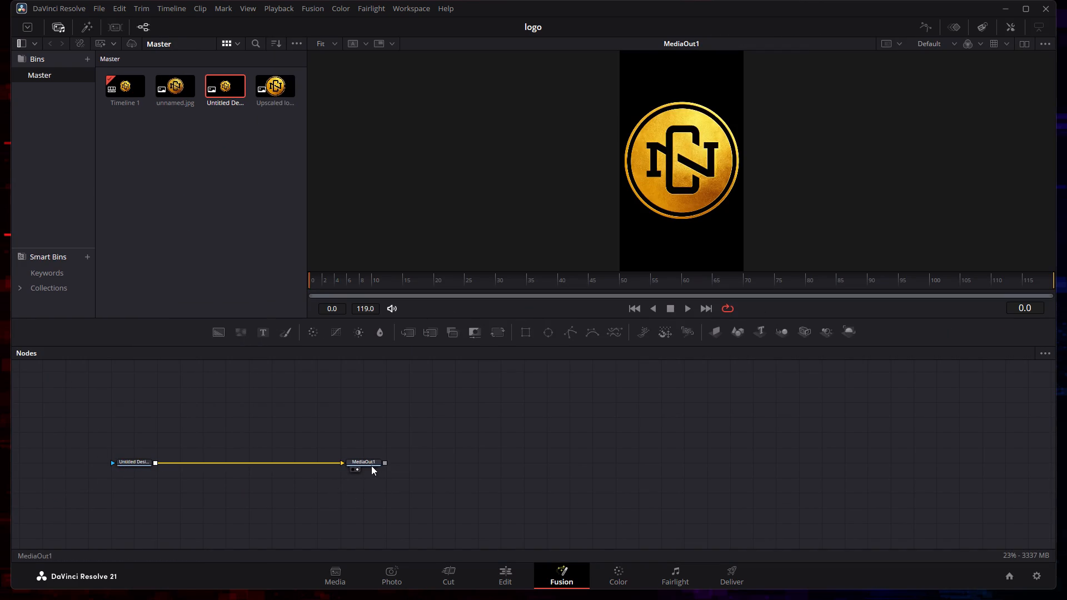
drag(366, 462, 640, 447)
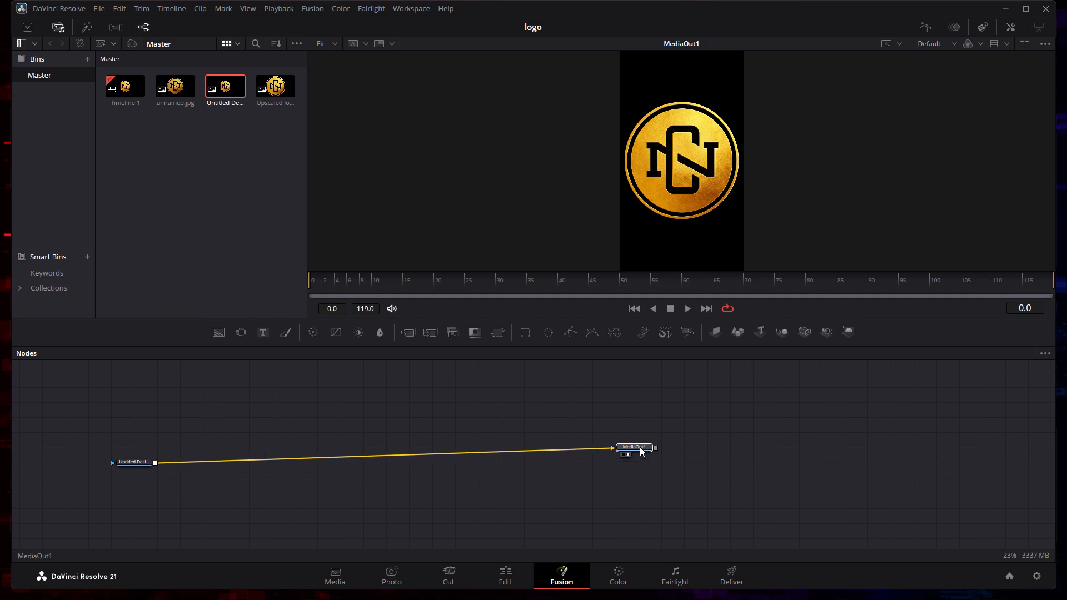
drag(640, 447, 680, 462)
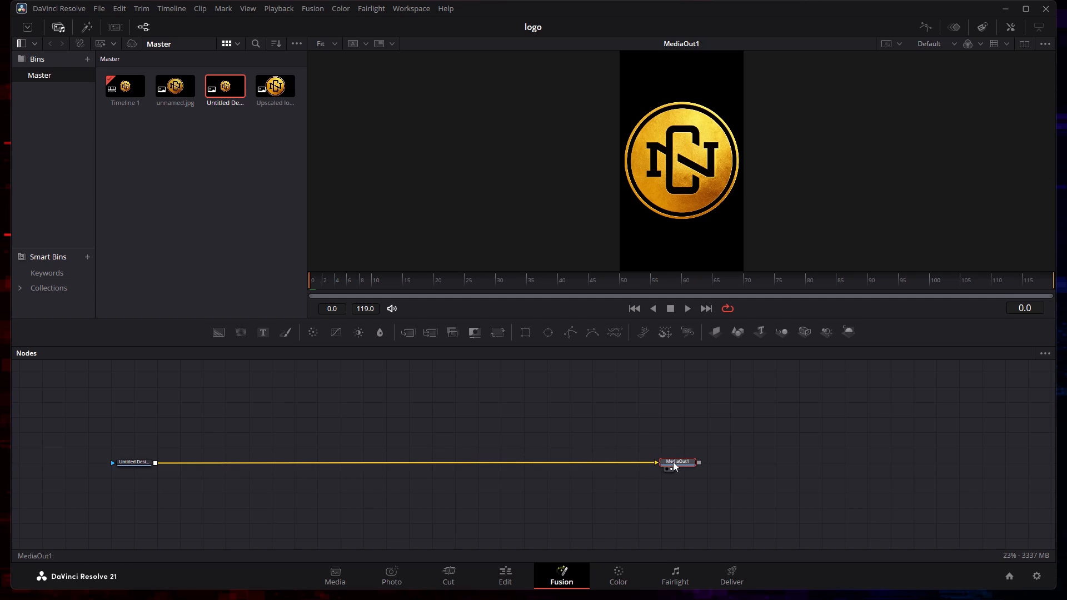
drag(132, 462, 290, 458)
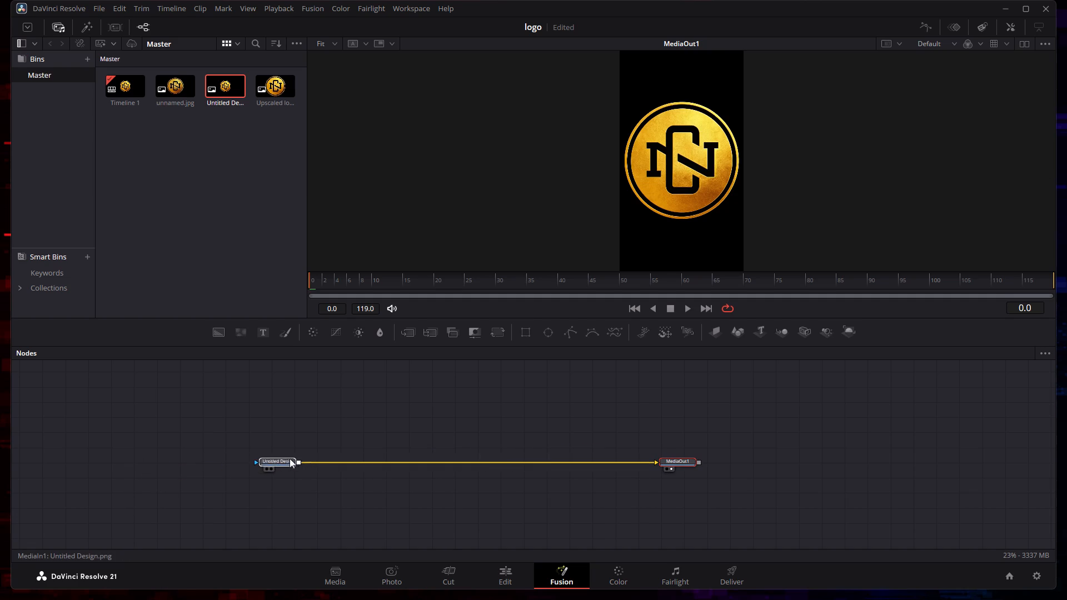
drag(290, 458, 352, 462)
click(352, 462)
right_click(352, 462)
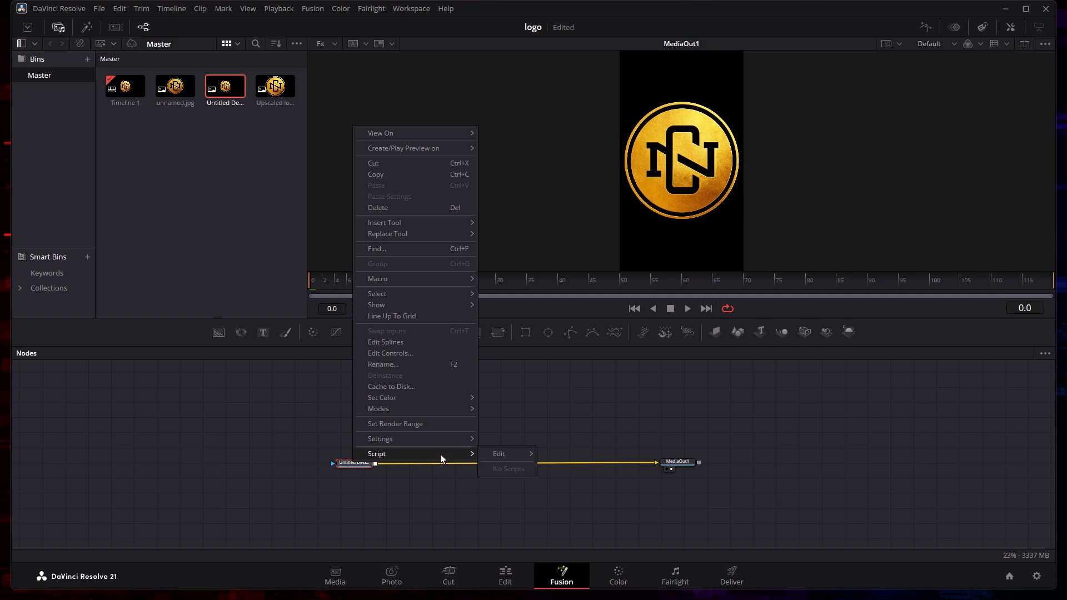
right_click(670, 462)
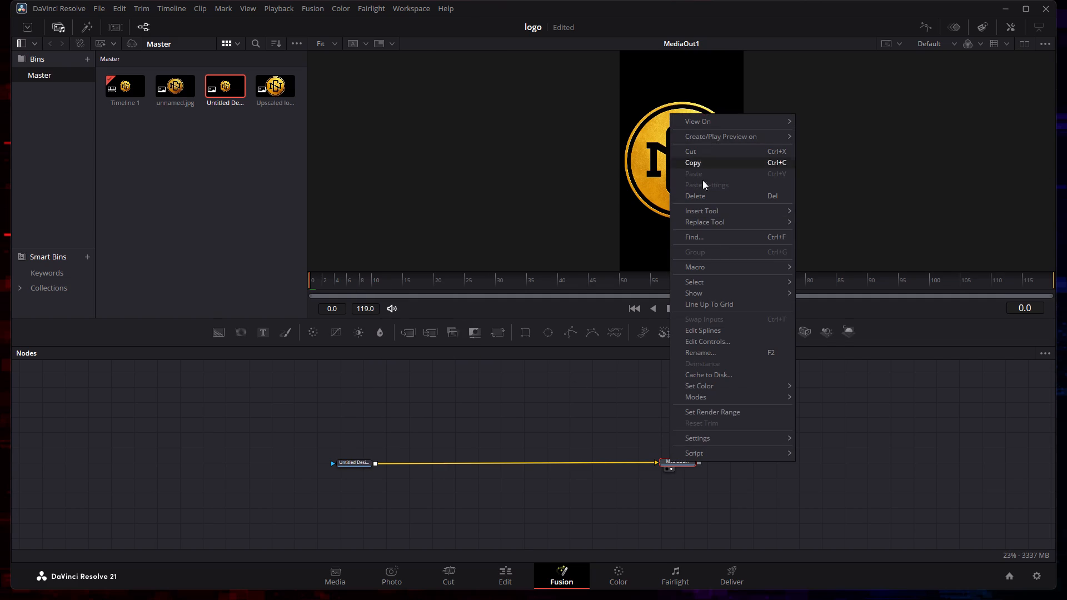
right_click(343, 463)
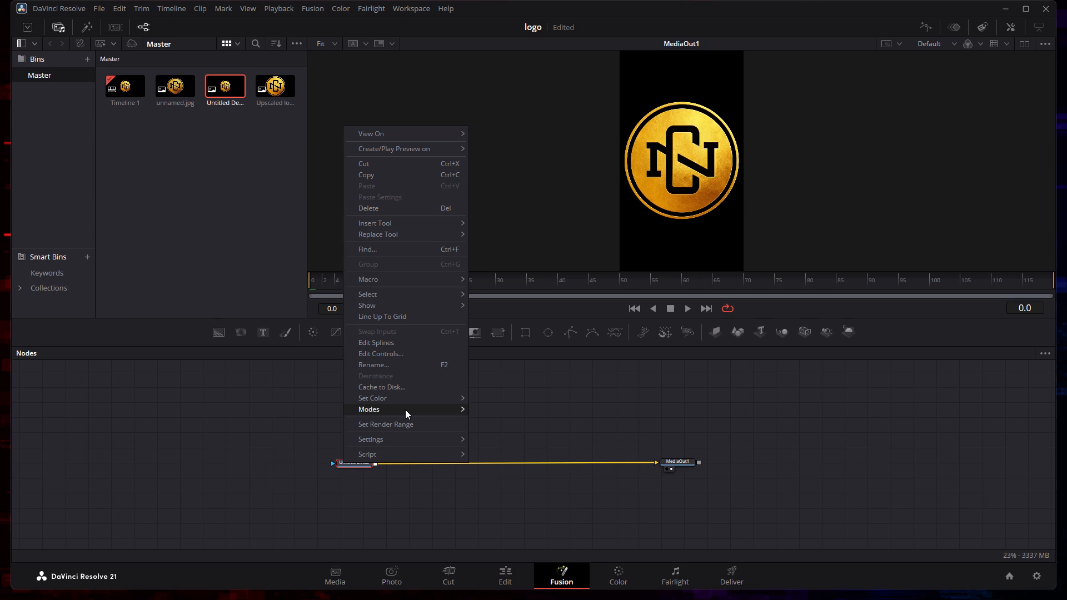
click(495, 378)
Insert a Glow (Glo) node between the Untitled Design node and MediaOut1.
click(357, 462)
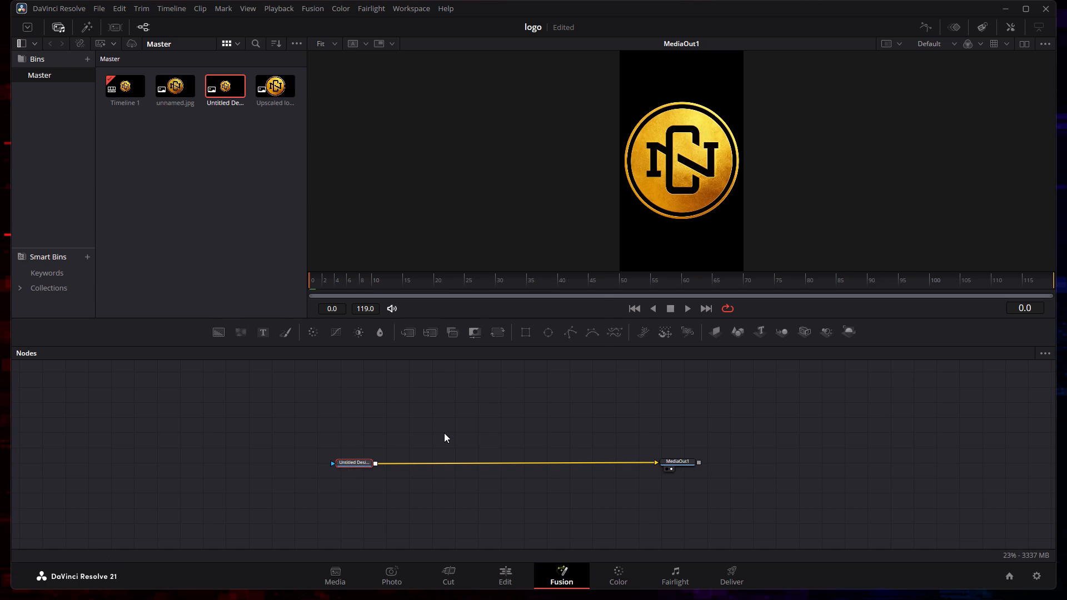
key(ctrl+space)
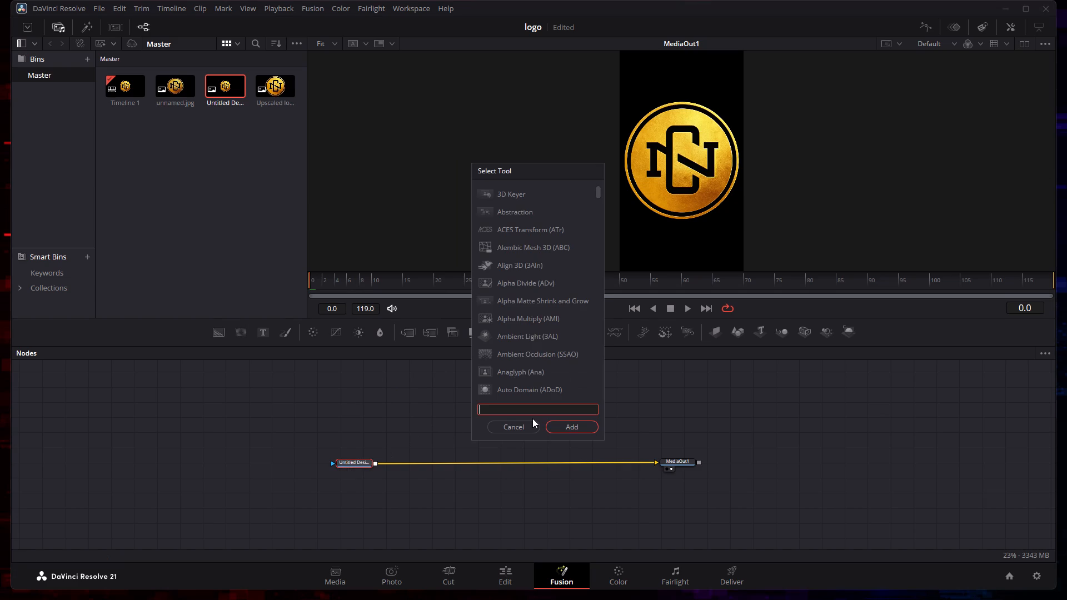
text(glo)
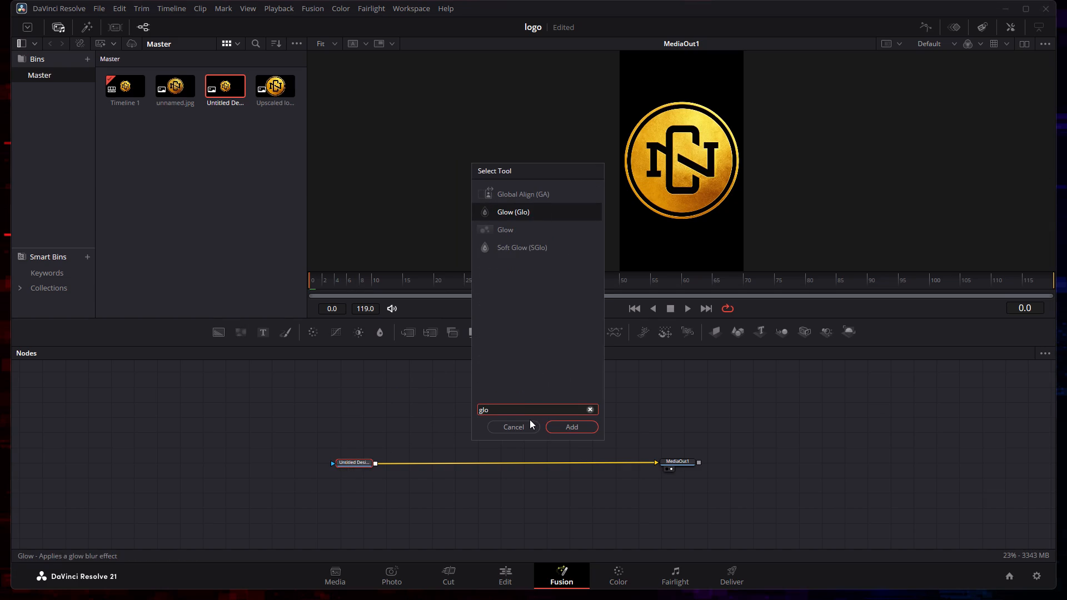
click(538, 208)
click(568, 425)
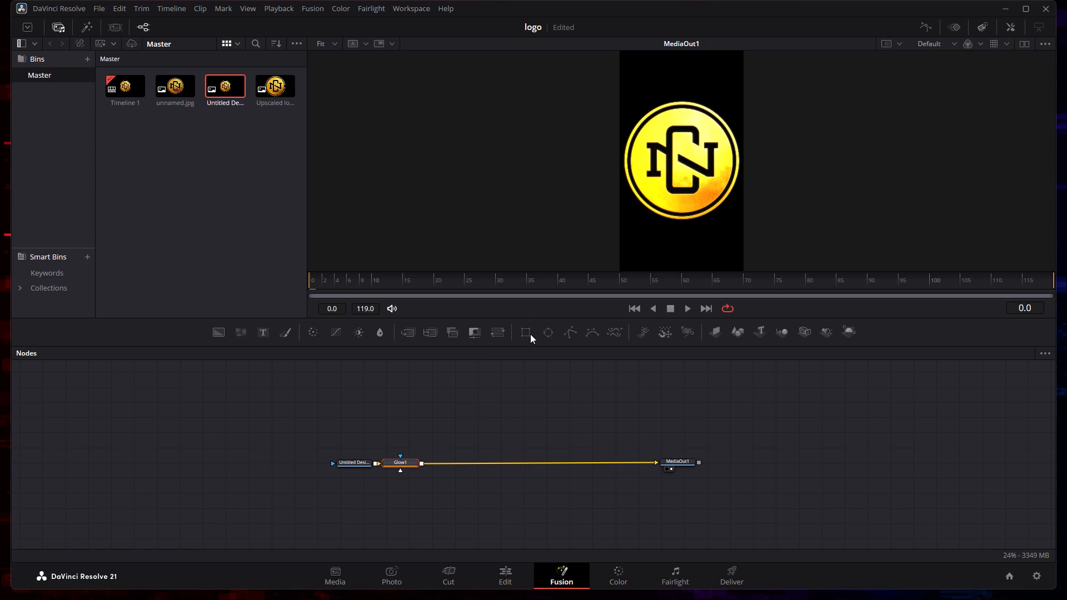
Add a Rectangle mask node directly above Glow1 and connect it to Glow1's effect mask input.
drag(526, 333, 366, 418)
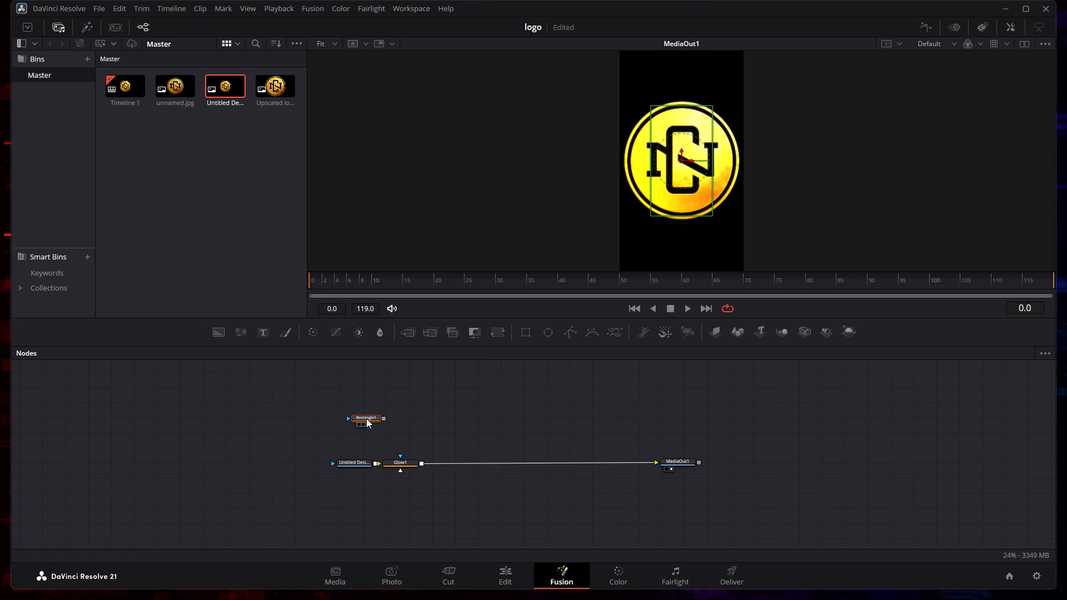
drag(366, 418, 411, 421)
drag(411, 421, 400, 421)
drag(400, 455, 399, 421)
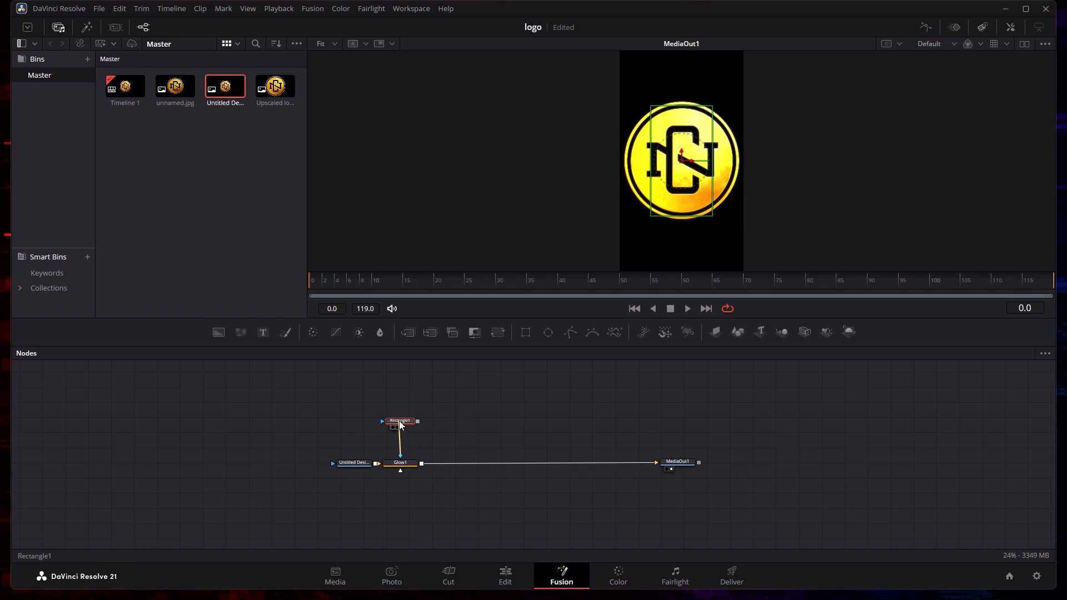
drag(399, 421, 400, 421)
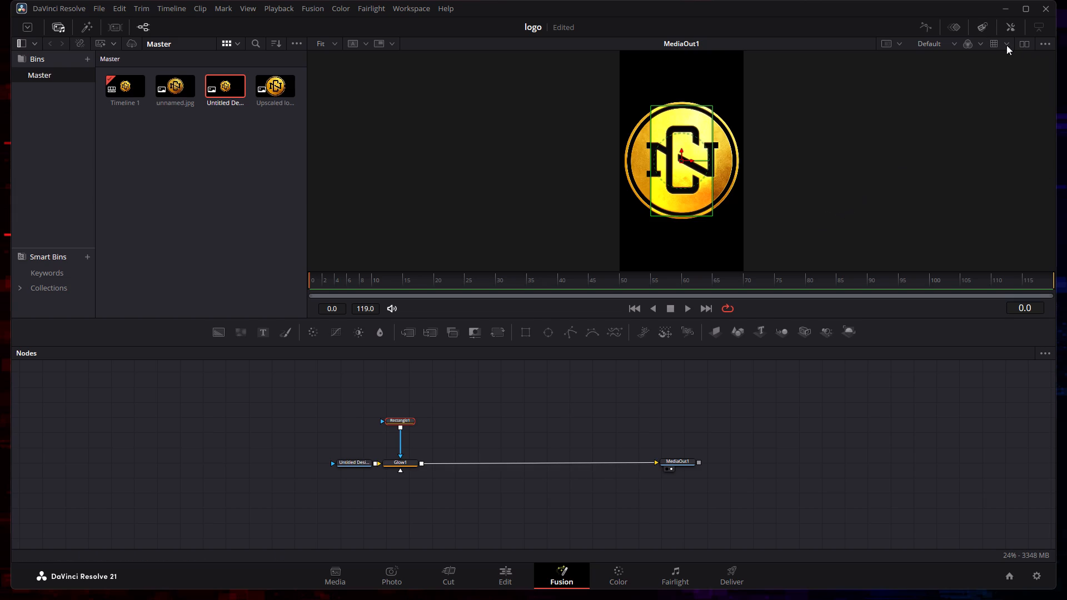
Make the Rectangle1 mask a tall narrow strip with width about 0.094 and height 1.0.
click(1016, 23)
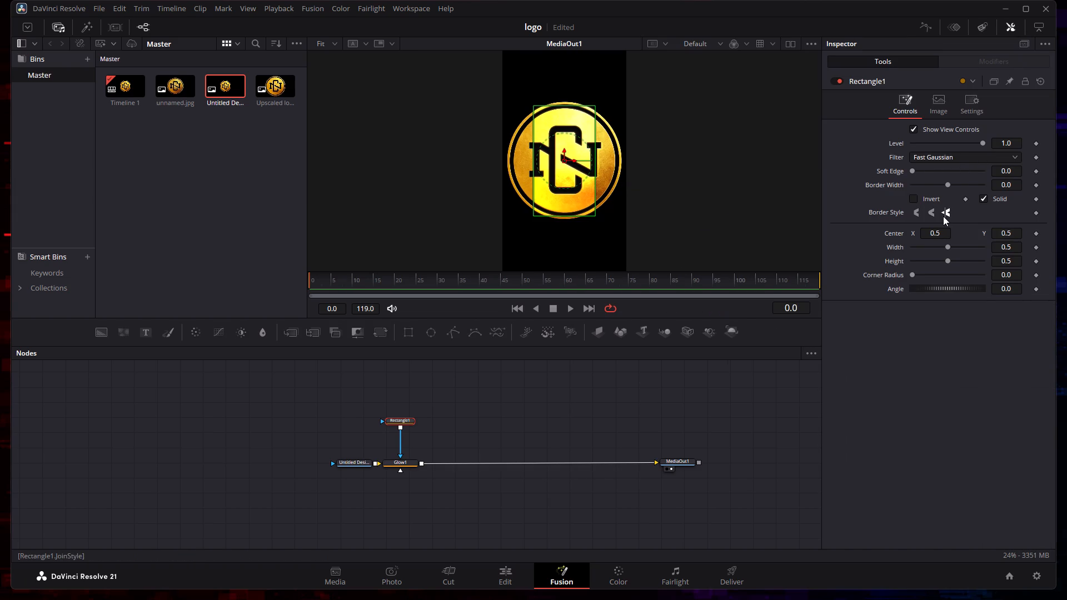
drag(949, 248, 954, 248)
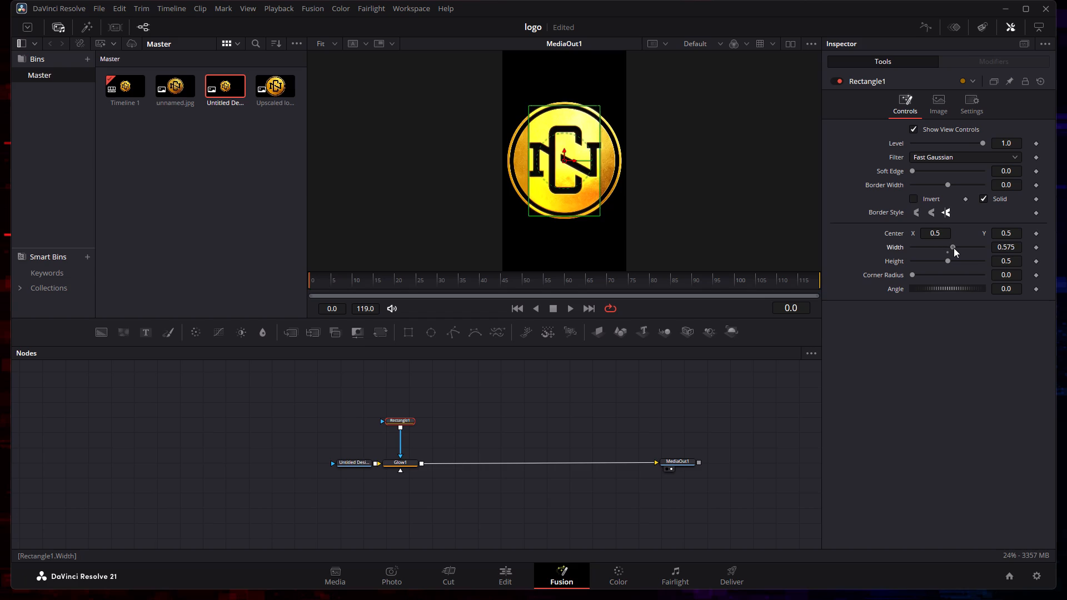
drag(954, 248, 930, 249)
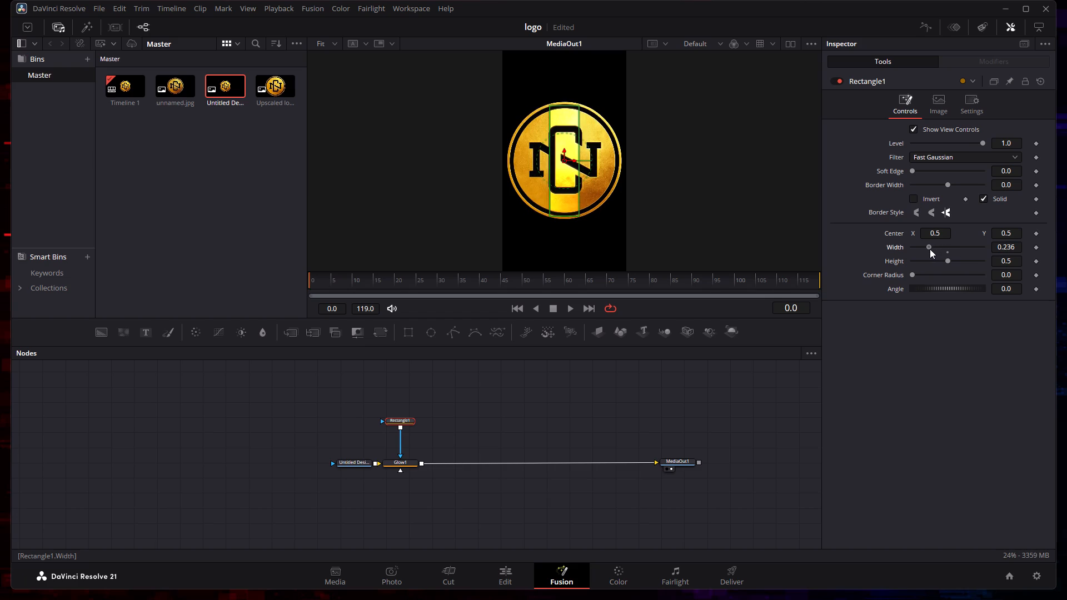
drag(930, 249, 923, 249)
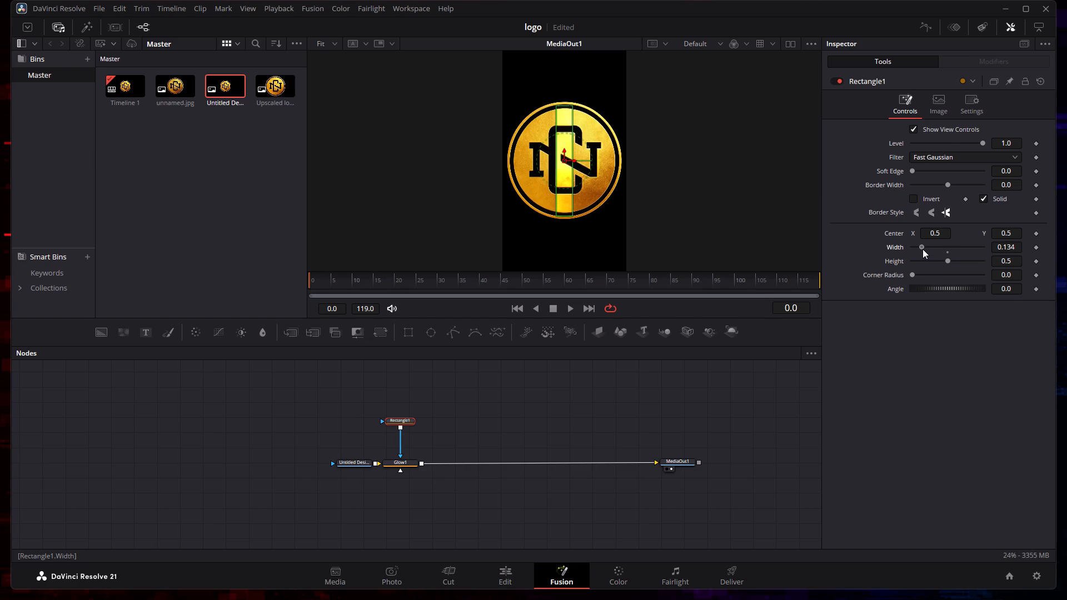
drag(923, 249, 919, 249)
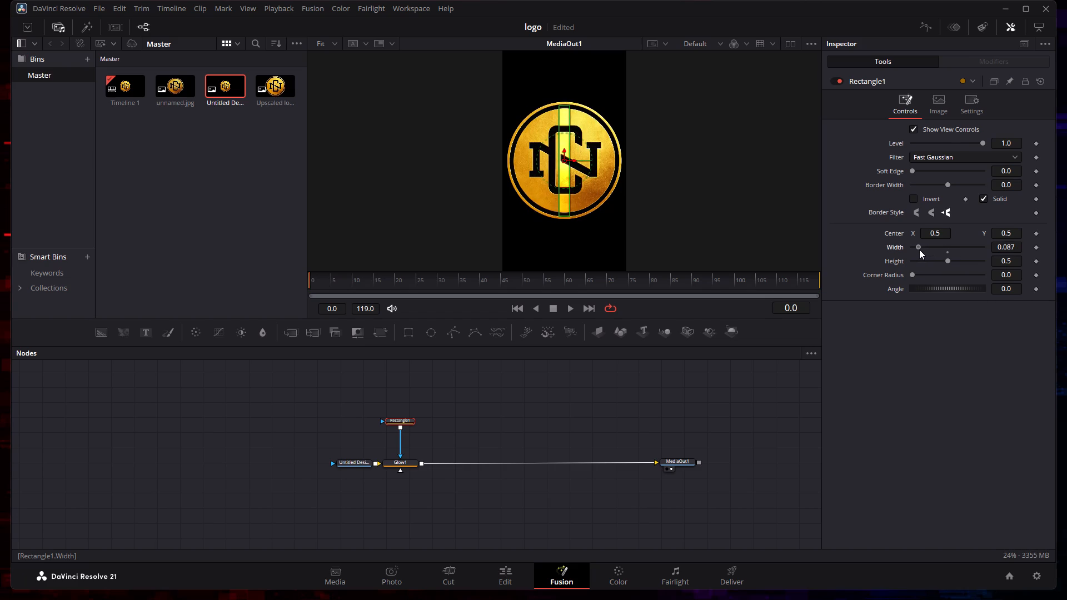
drag(919, 249, 919, 249)
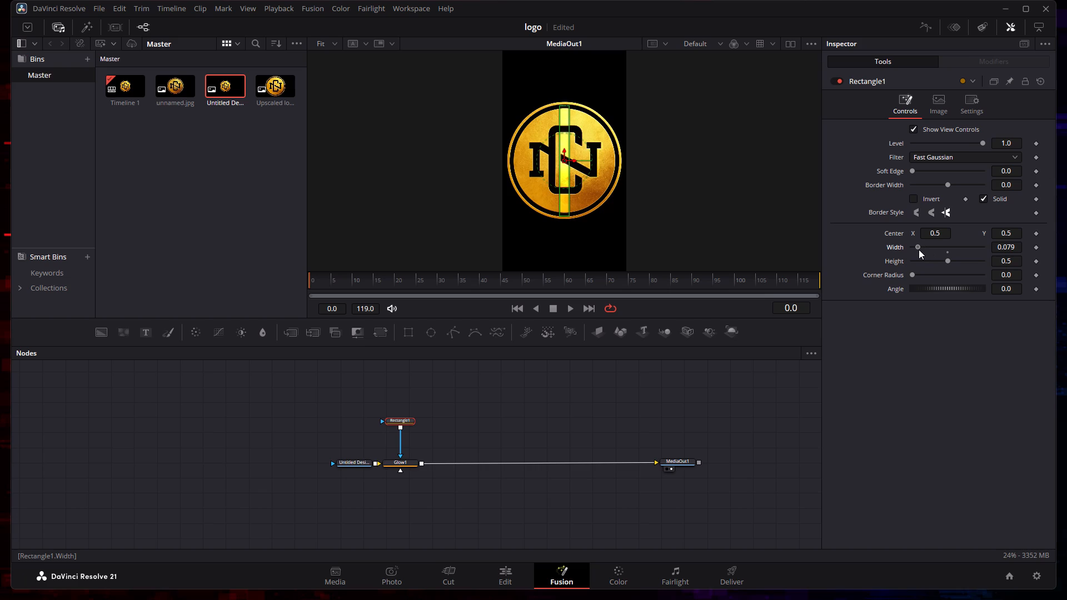
drag(919, 249, 920, 249)
drag(947, 260, 946, 260)
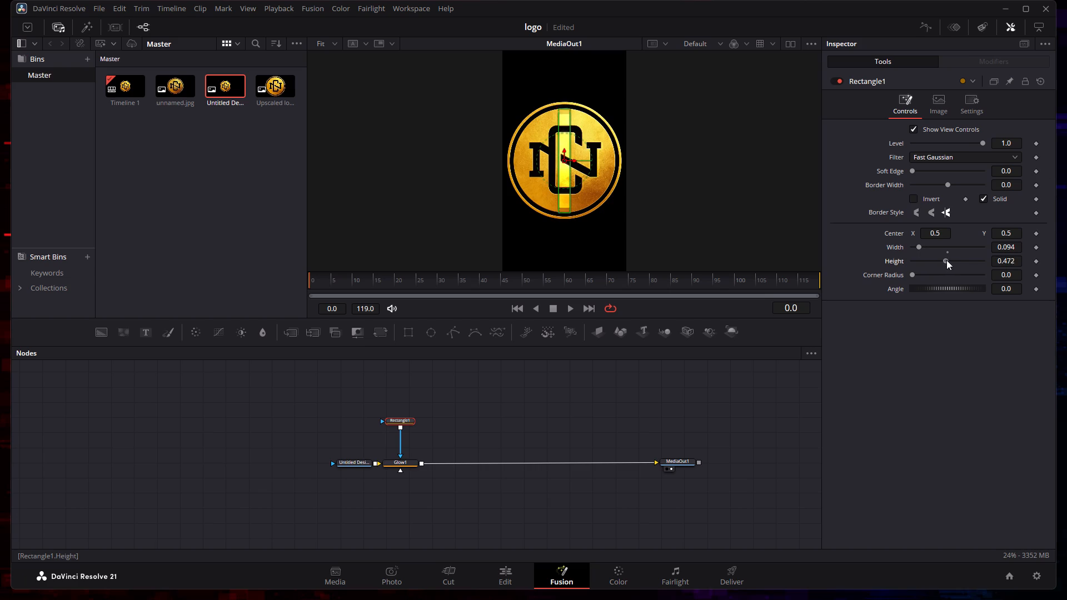
drag(946, 260, 984, 261)
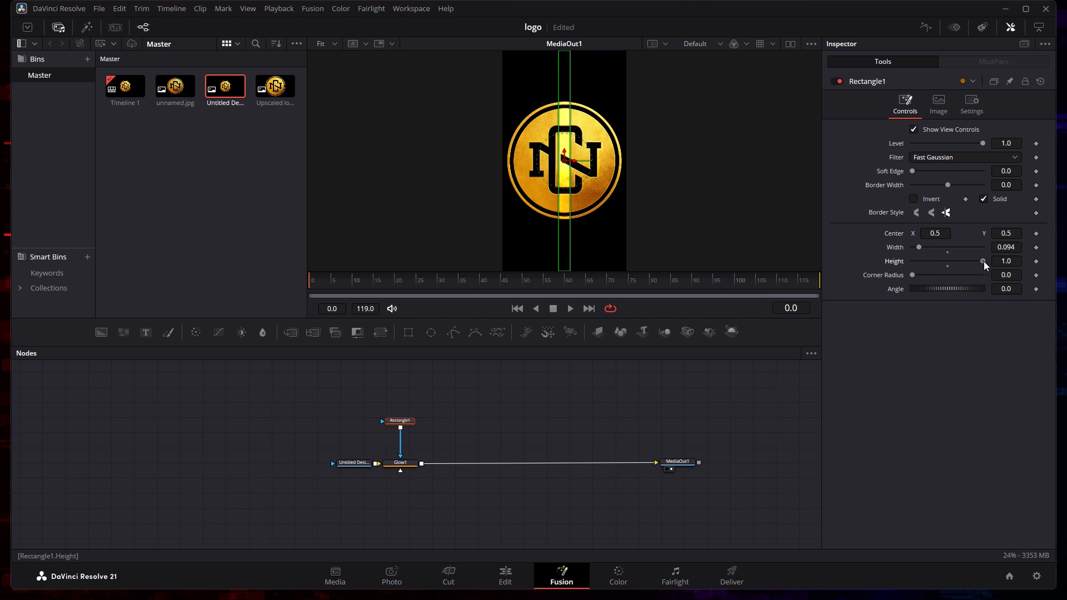
drag(984, 261, 998, 261)
Tilt the Rectangle1 mask to an angle of about -39.1 so it crosses the logo diagonally.
drag(943, 288, 953, 287)
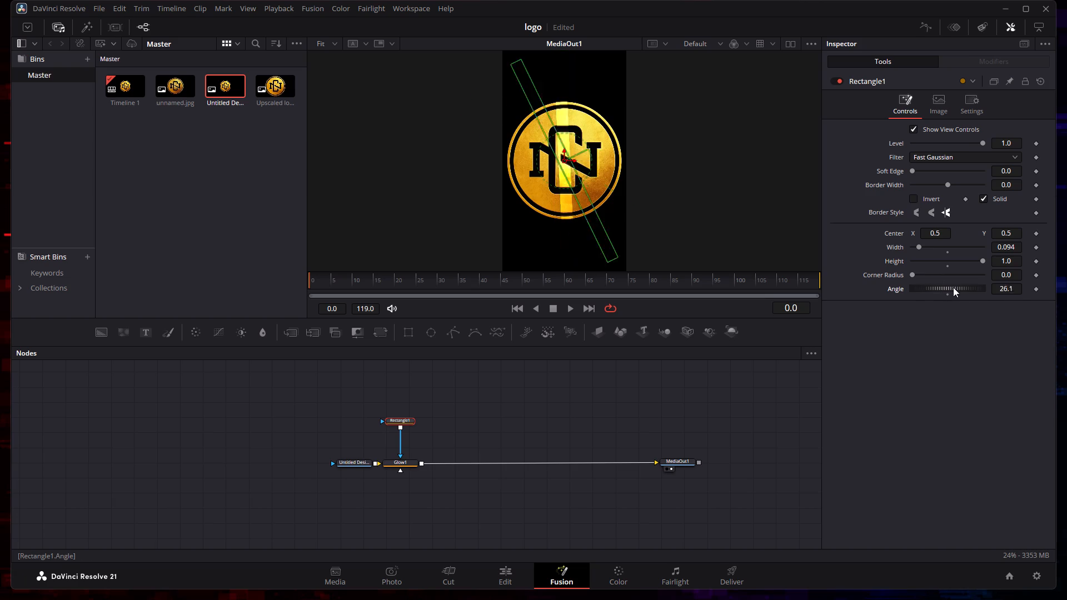
drag(953, 287, 939, 288)
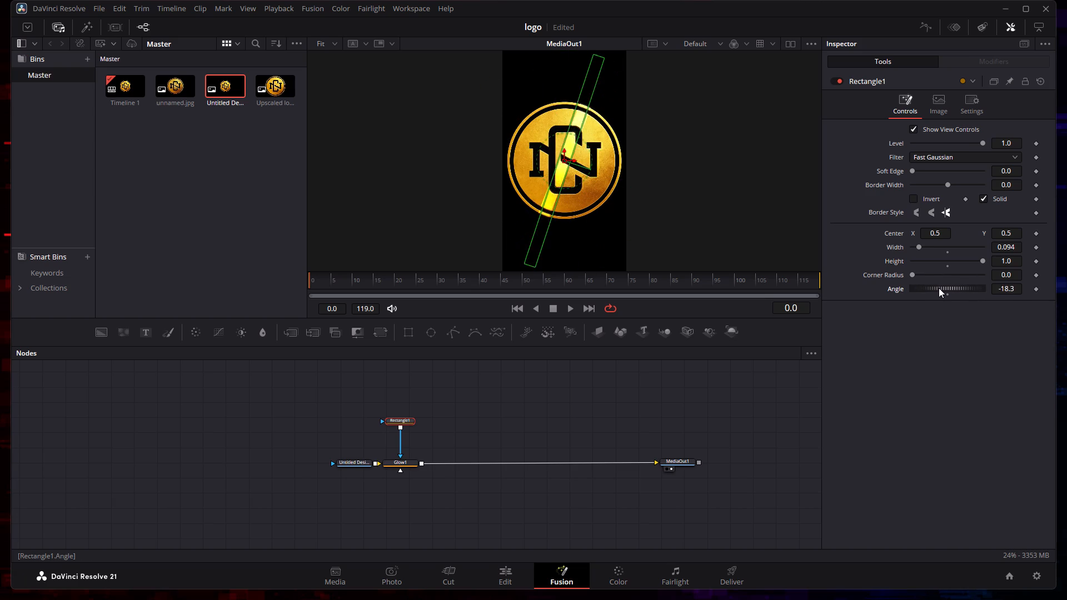
drag(939, 288, 934, 288)
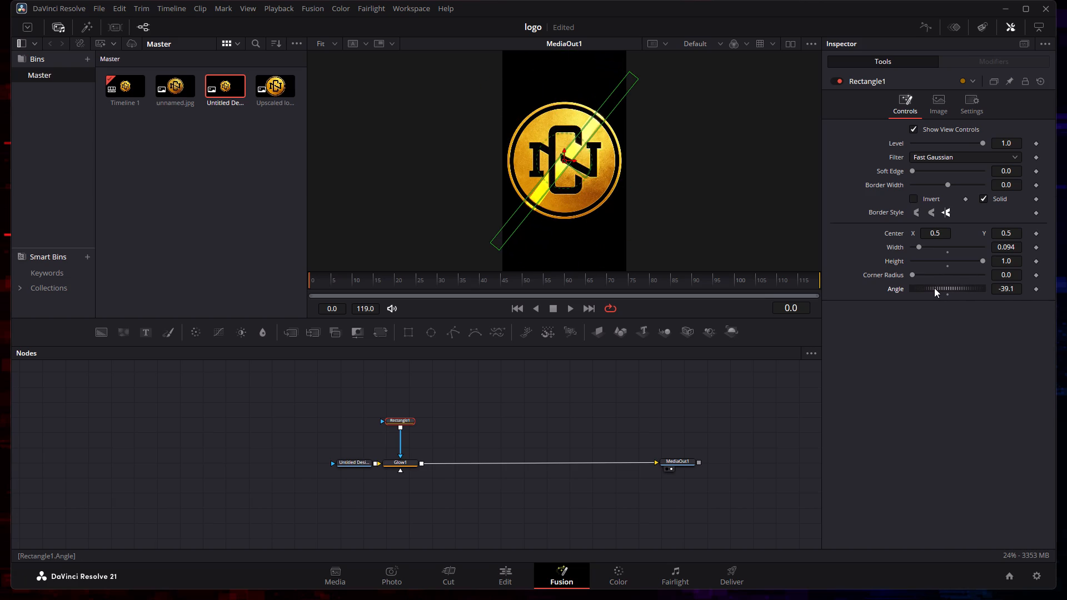
drag(934, 288, 934, 288)
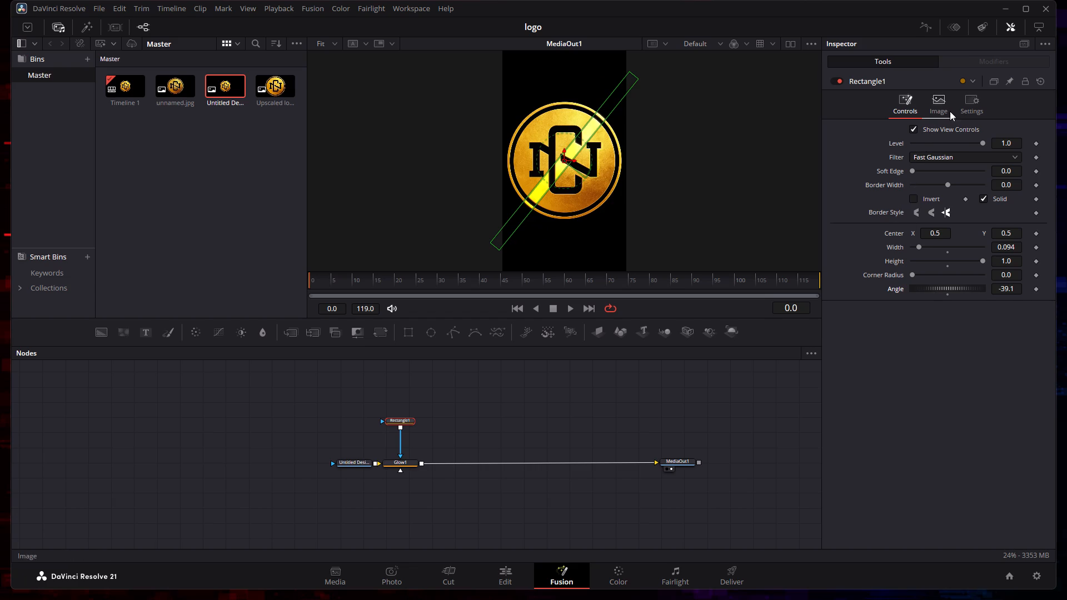
Set Glow1's Glow Size to about 32.3 and its Glow to about 0.913.
click(408, 463)
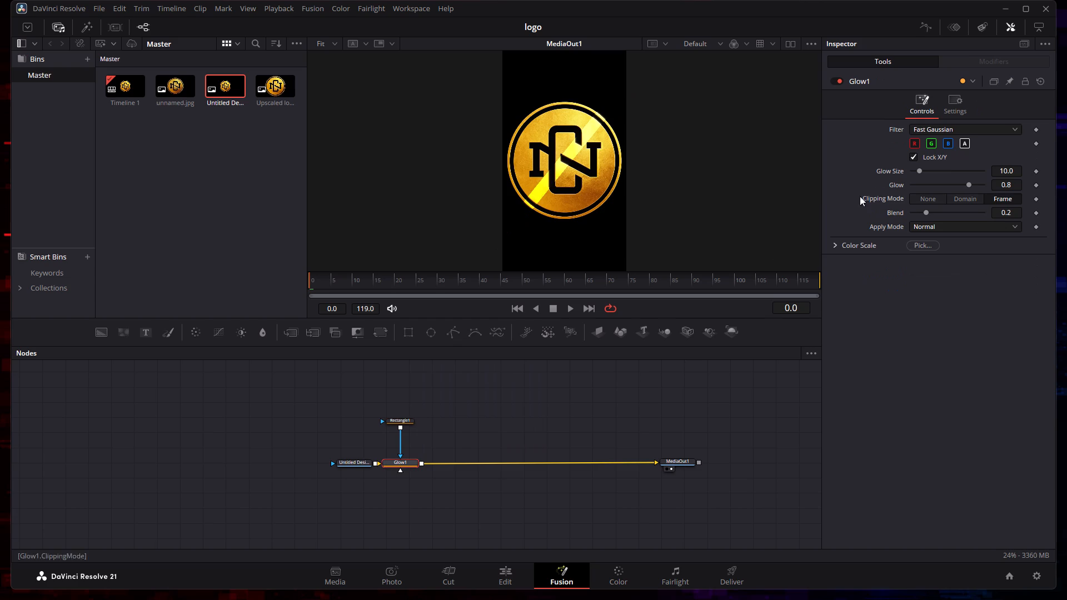
drag(920, 171, 928, 171)
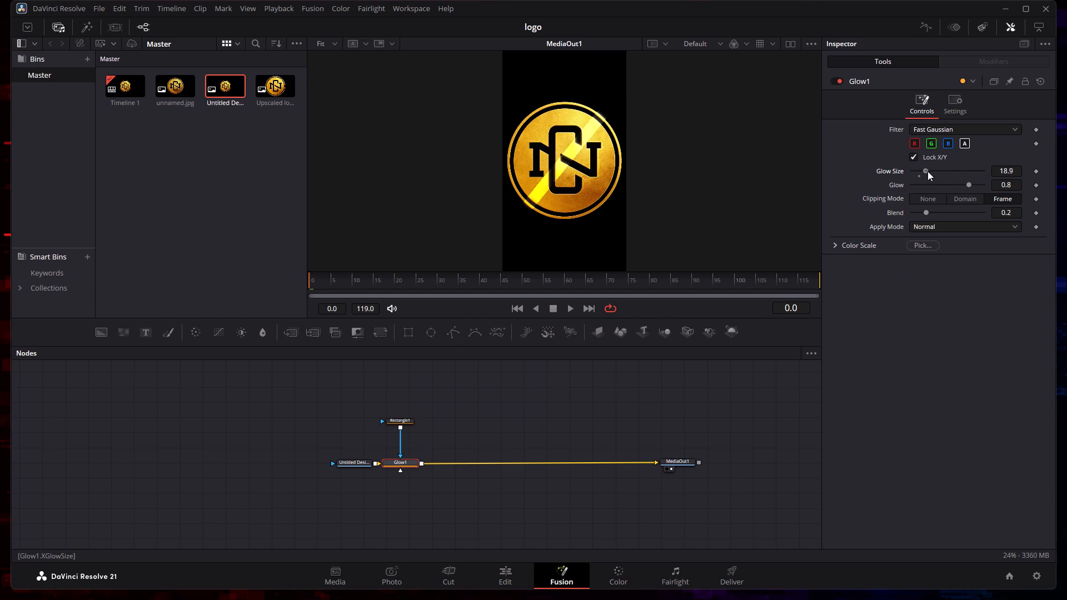
drag(928, 171, 941, 170)
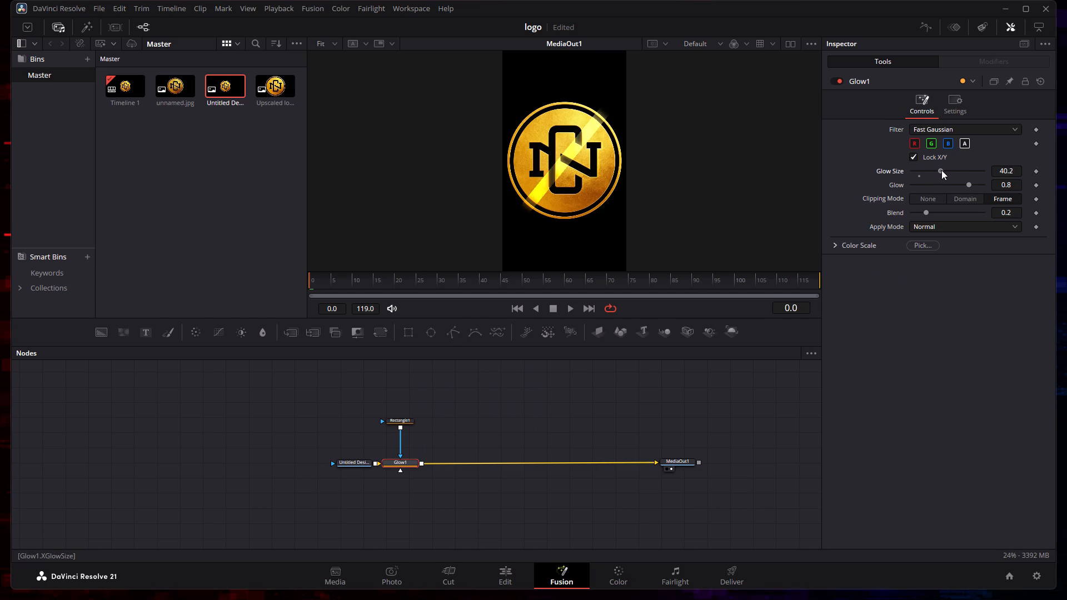
drag(941, 170, 936, 170)
drag(967, 184, 969, 184)
drag(969, 184, 978, 184)
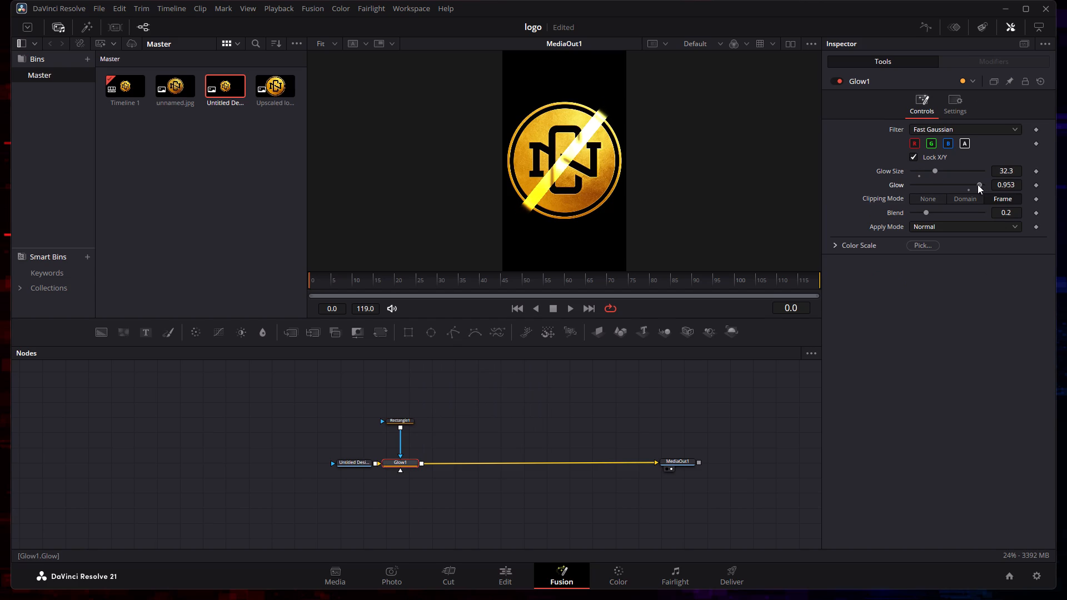
drag(978, 184, 975, 184)
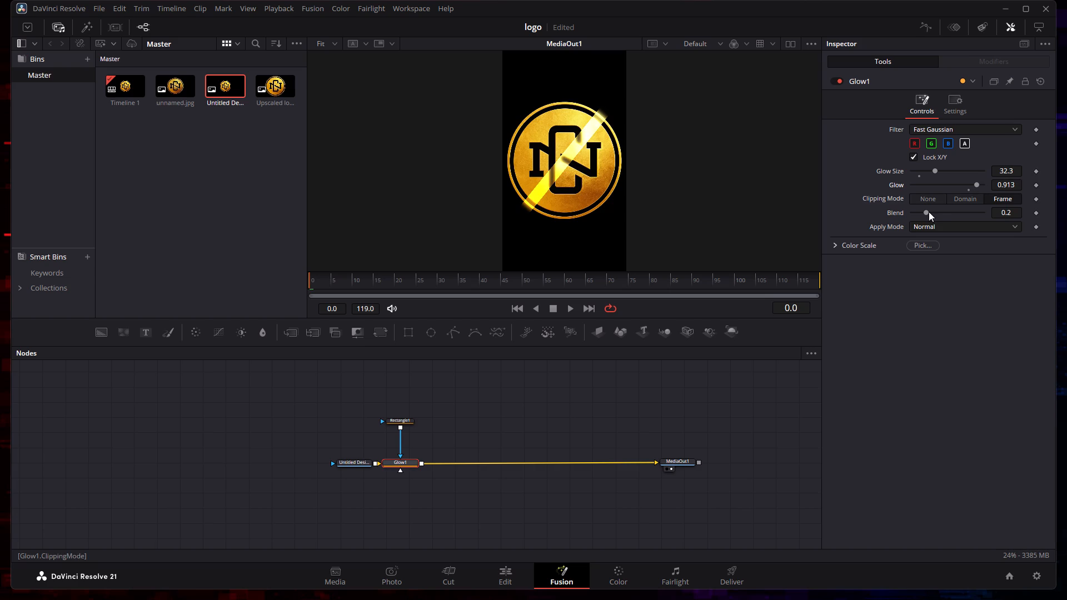
Set Glow1's Blend to about 0.094 and raise its Glow Size to 100.
drag(927, 211, 931, 211)
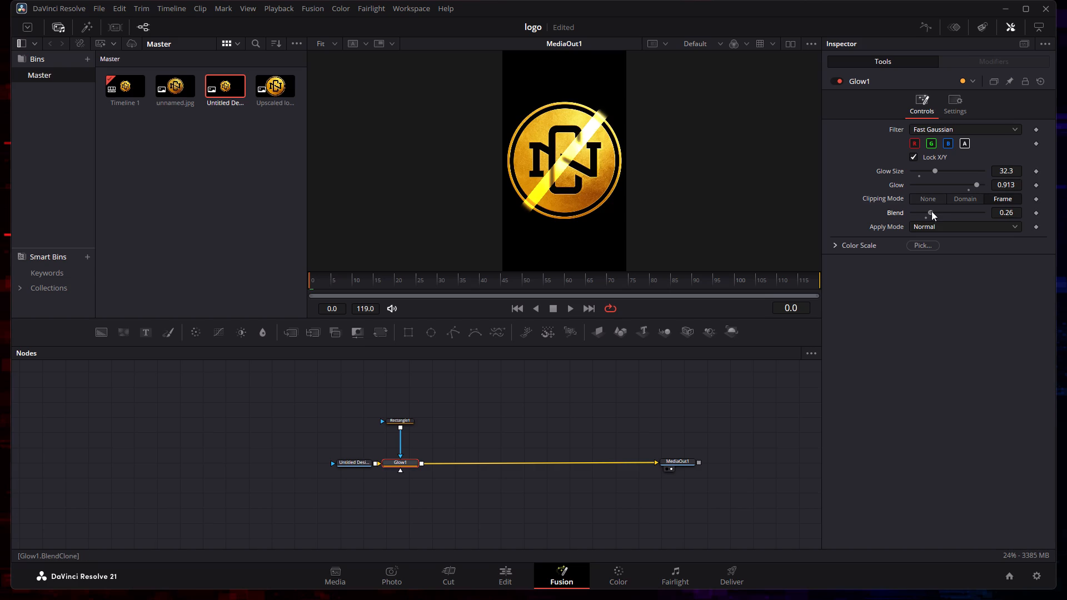
drag(931, 211, 917, 212)
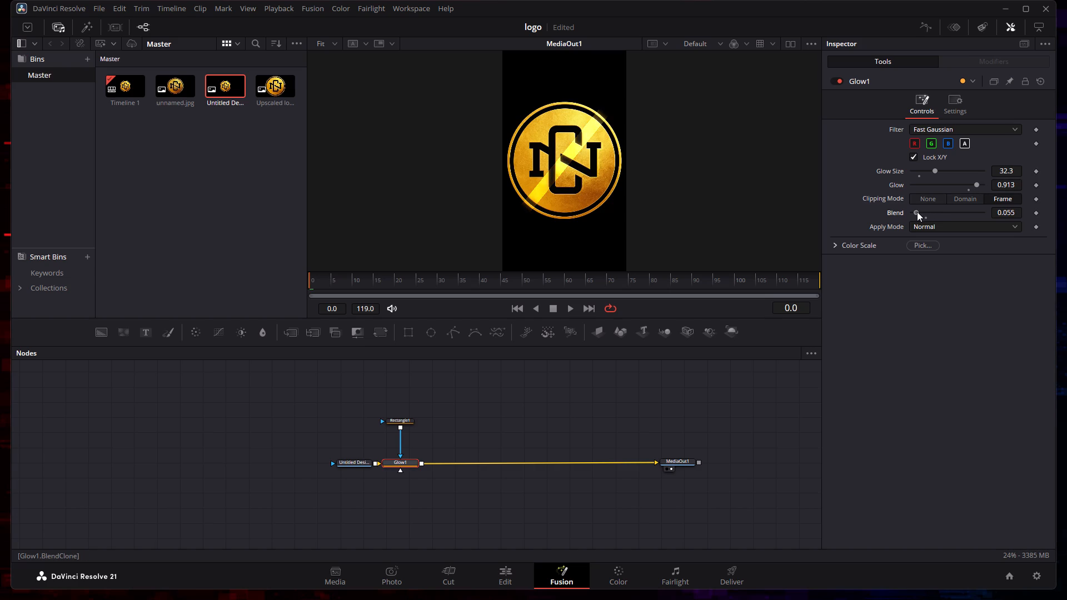
drag(917, 212, 920, 212)
drag(933, 169, 941, 170)
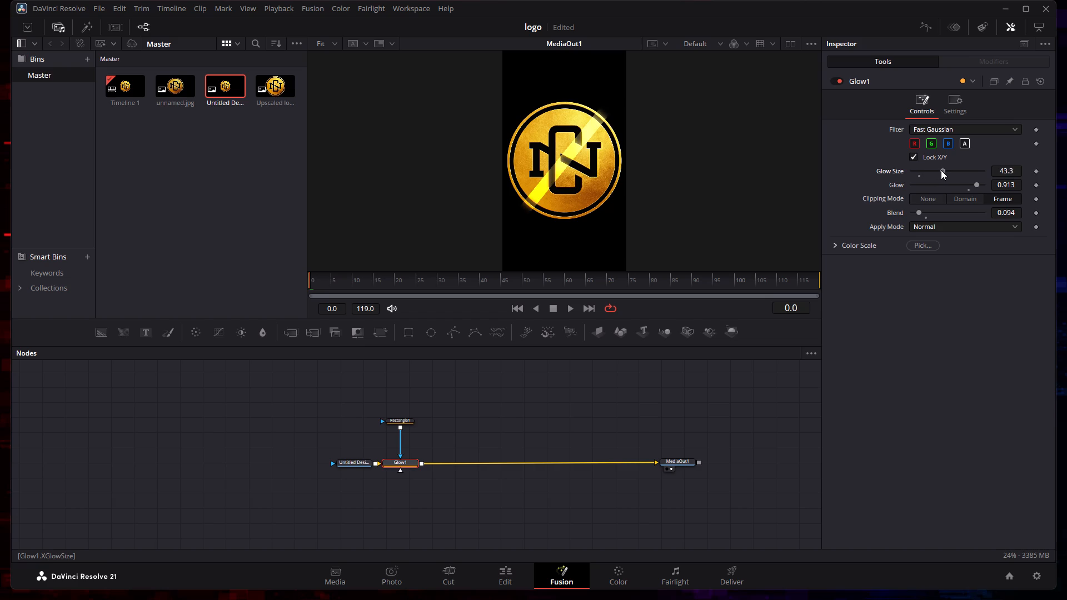
drag(941, 170, 1014, 168)
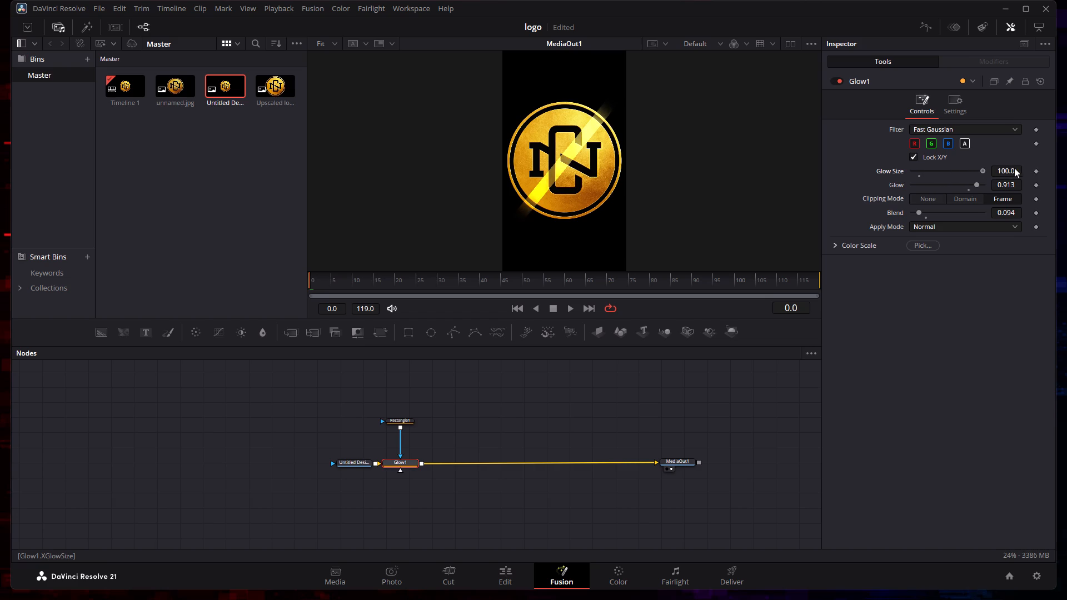
drag(1014, 168, 1029, 168)
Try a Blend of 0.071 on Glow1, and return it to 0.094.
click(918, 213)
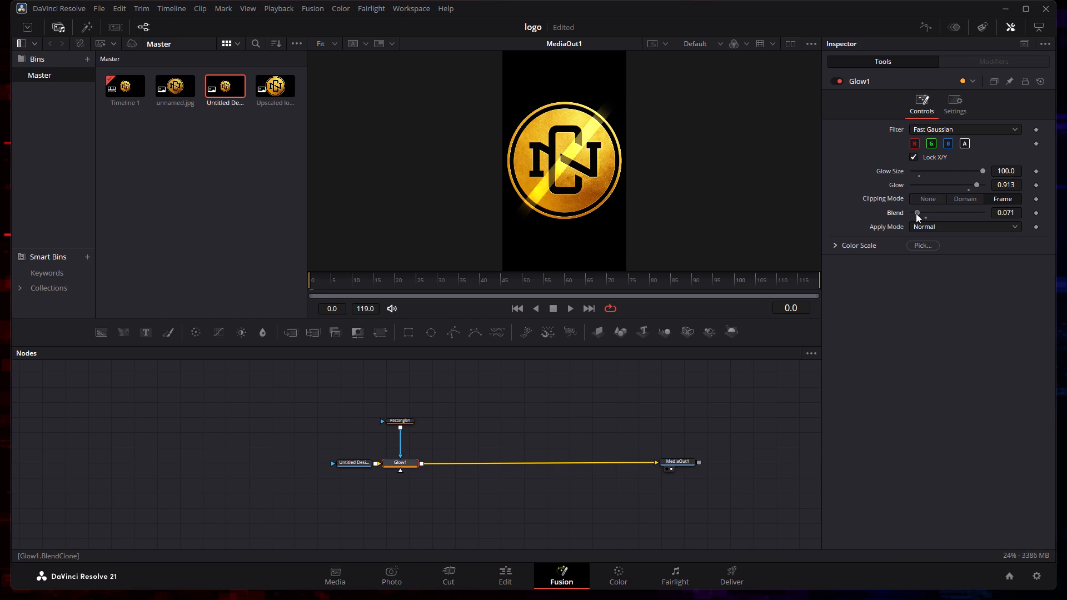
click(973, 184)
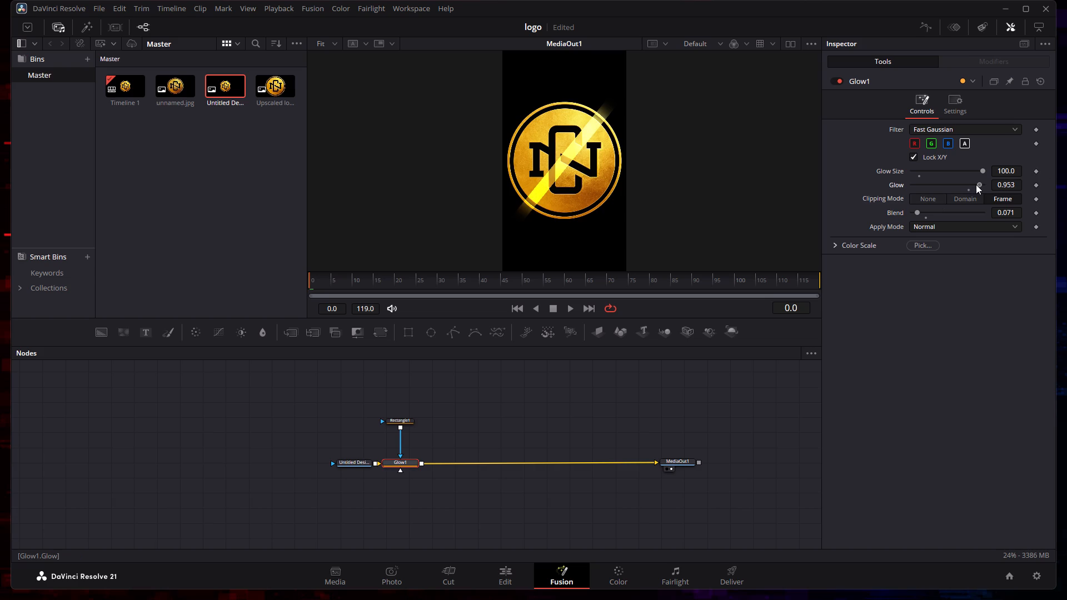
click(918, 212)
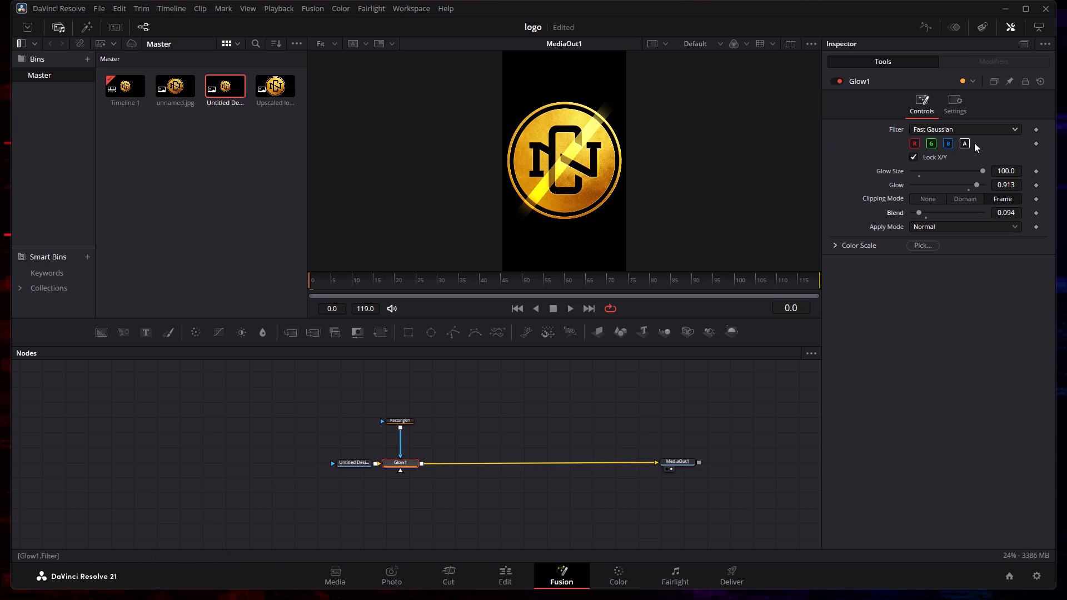
Reduce Glow1's Glow Size to about 20.5 and its Glow to about 0.858.
click(561, 165)
drag(976, 184, 969, 184)
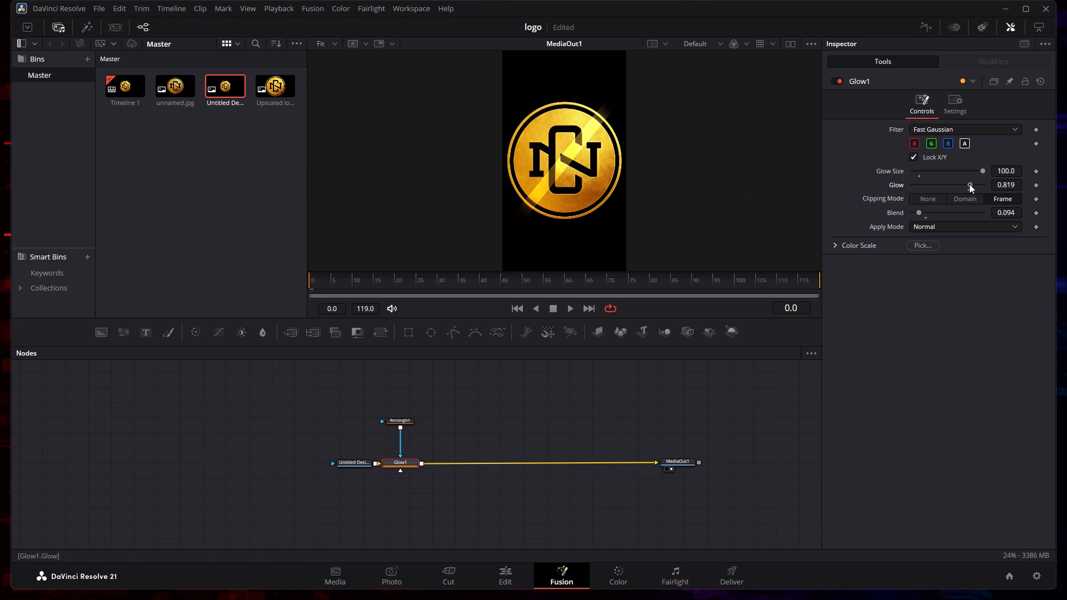
drag(969, 184, 971, 184)
drag(971, 184, 966, 183)
drag(981, 169, 974, 169)
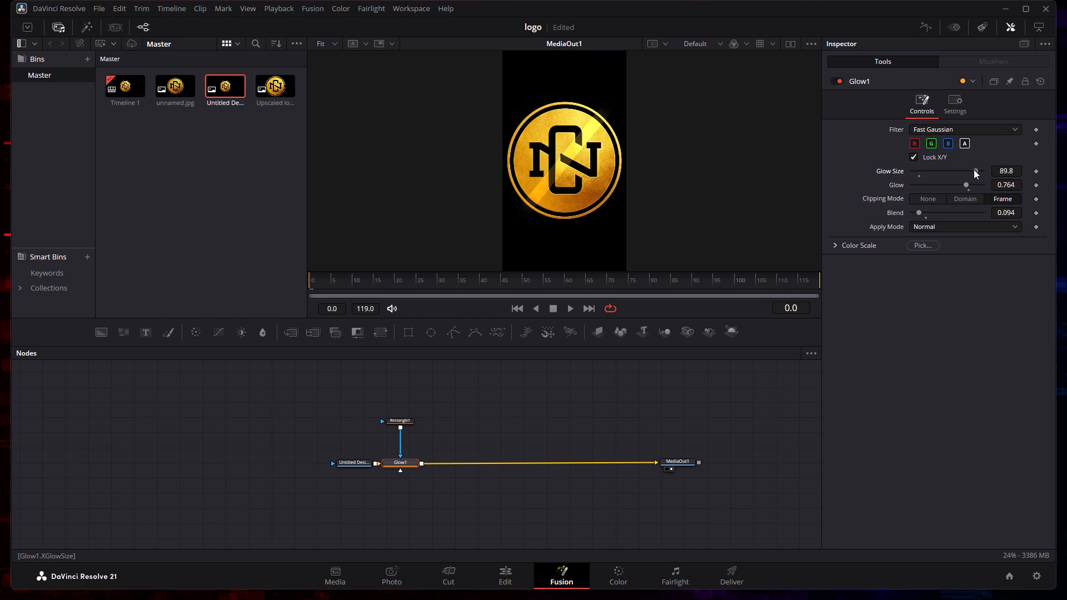
drag(974, 169, 958, 170)
drag(958, 170, 932, 171)
drag(932, 171, 925, 170)
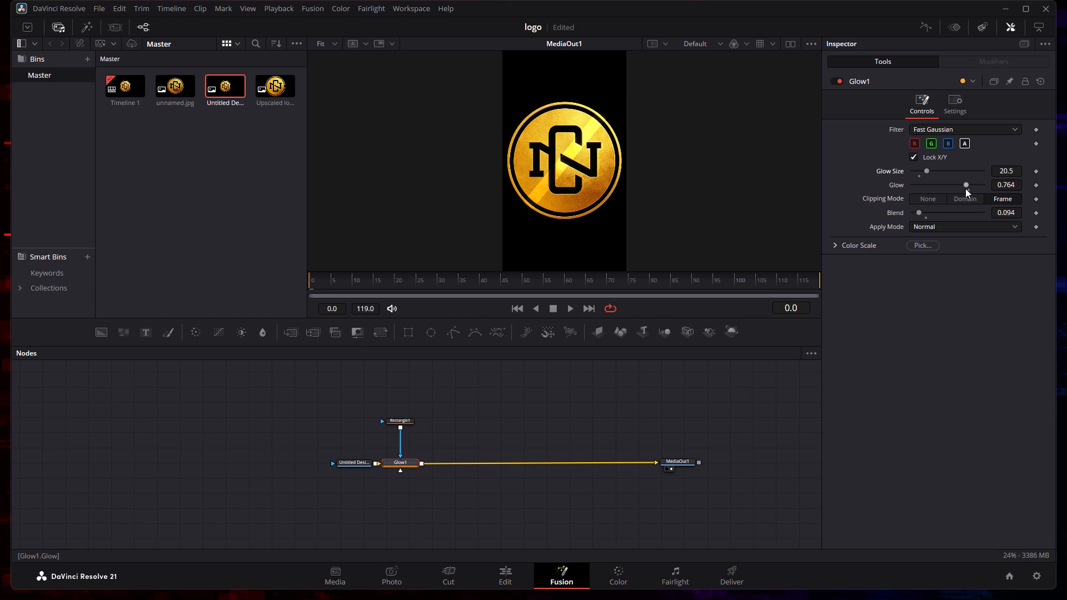
click(965, 188)
click(968, 186)
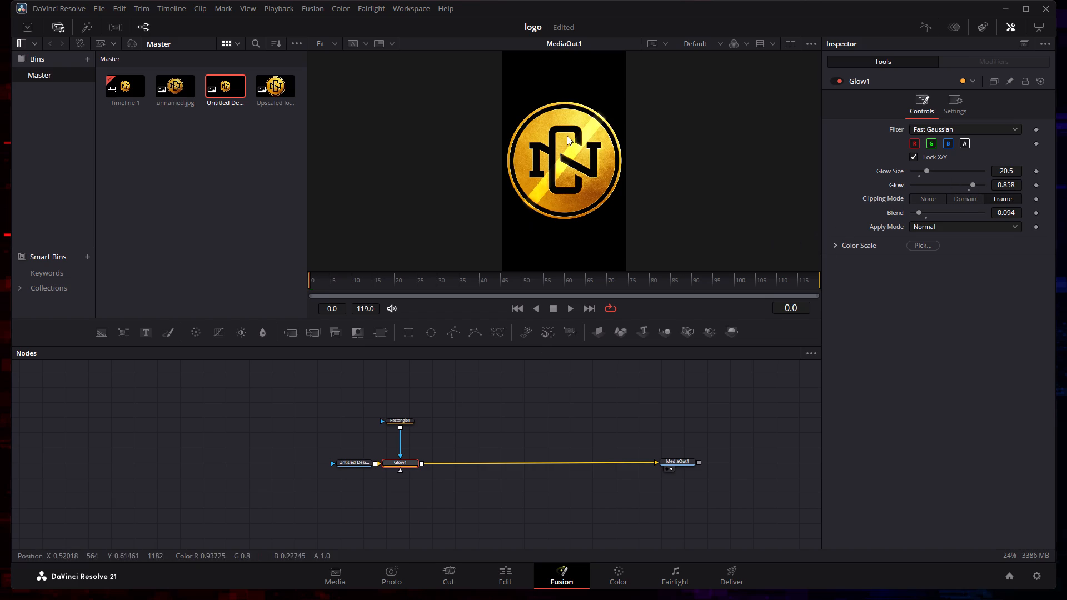
click(567, 157)
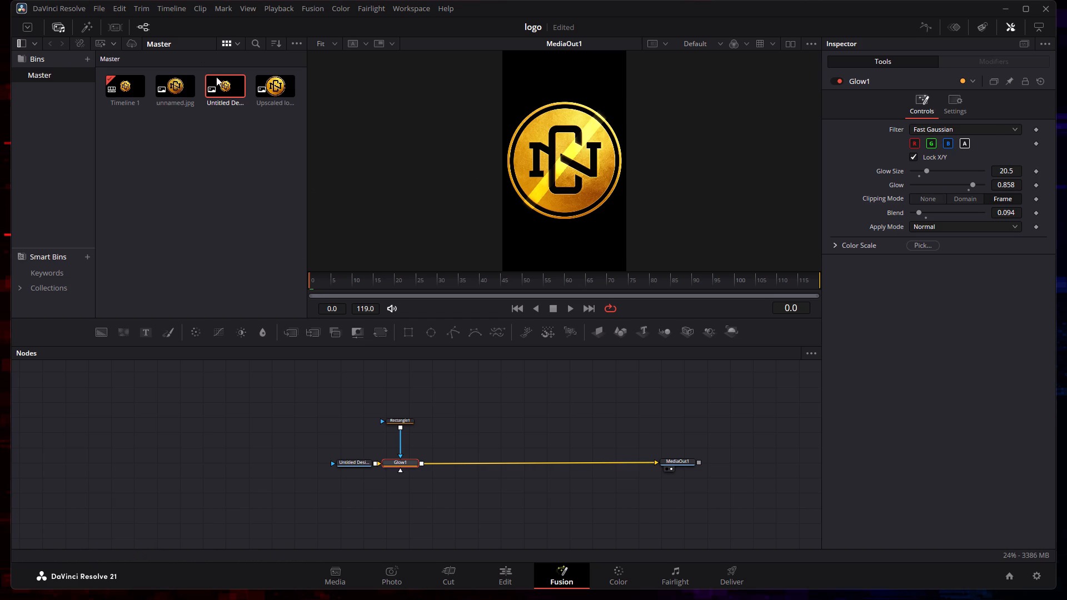
Hide the media pool to free up space for the viewer.
click(148, 28)
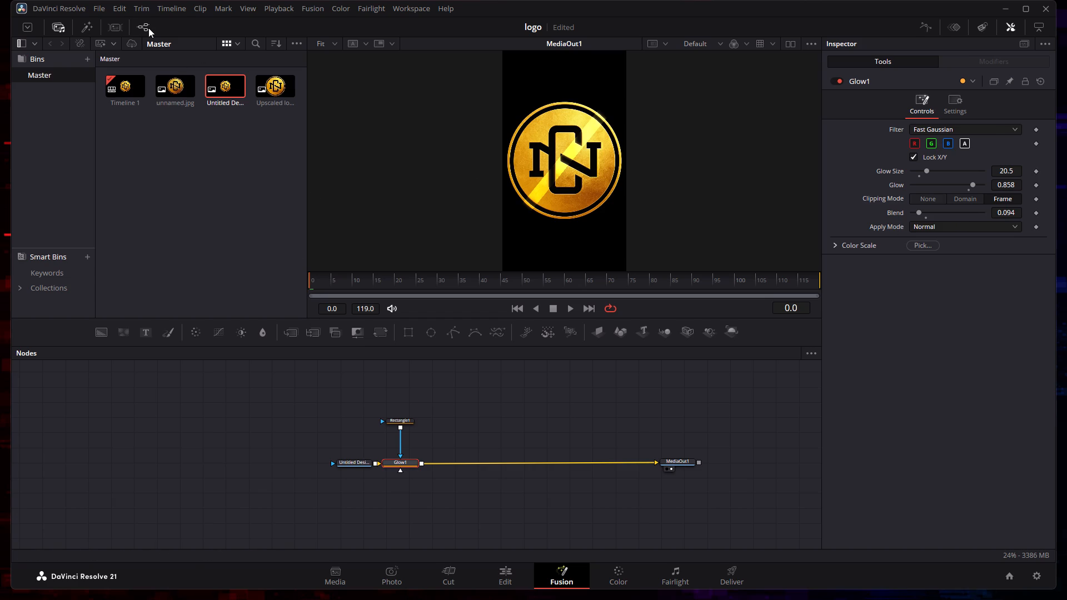
click(148, 28)
click(60, 23)
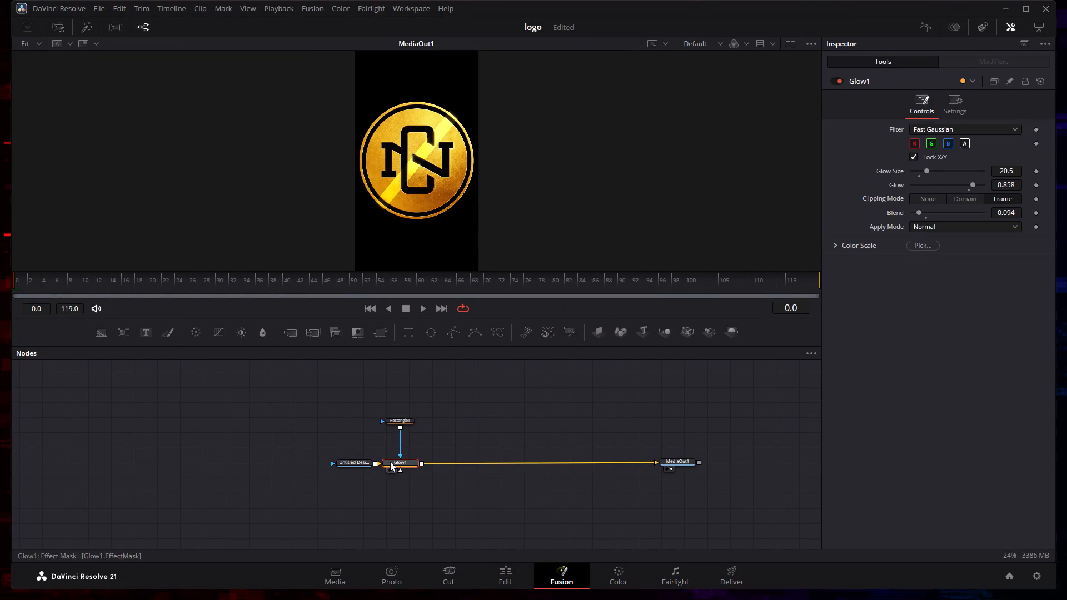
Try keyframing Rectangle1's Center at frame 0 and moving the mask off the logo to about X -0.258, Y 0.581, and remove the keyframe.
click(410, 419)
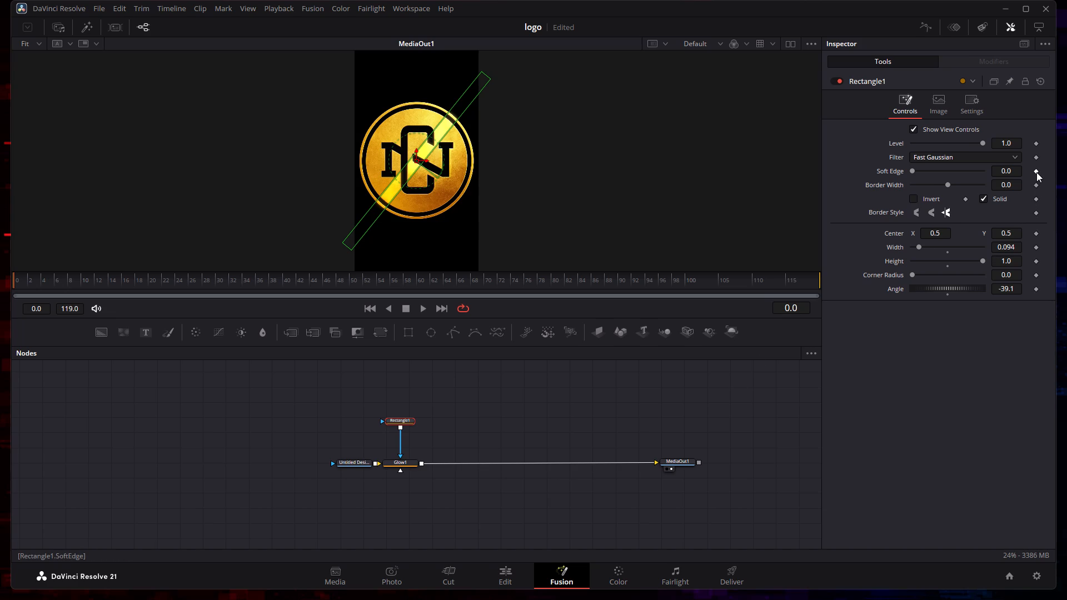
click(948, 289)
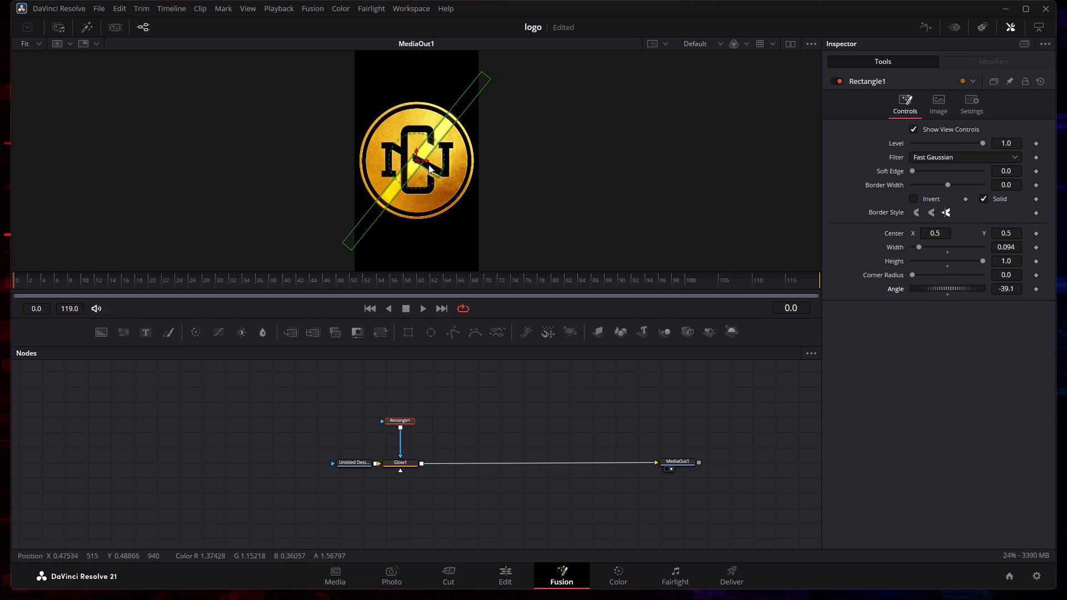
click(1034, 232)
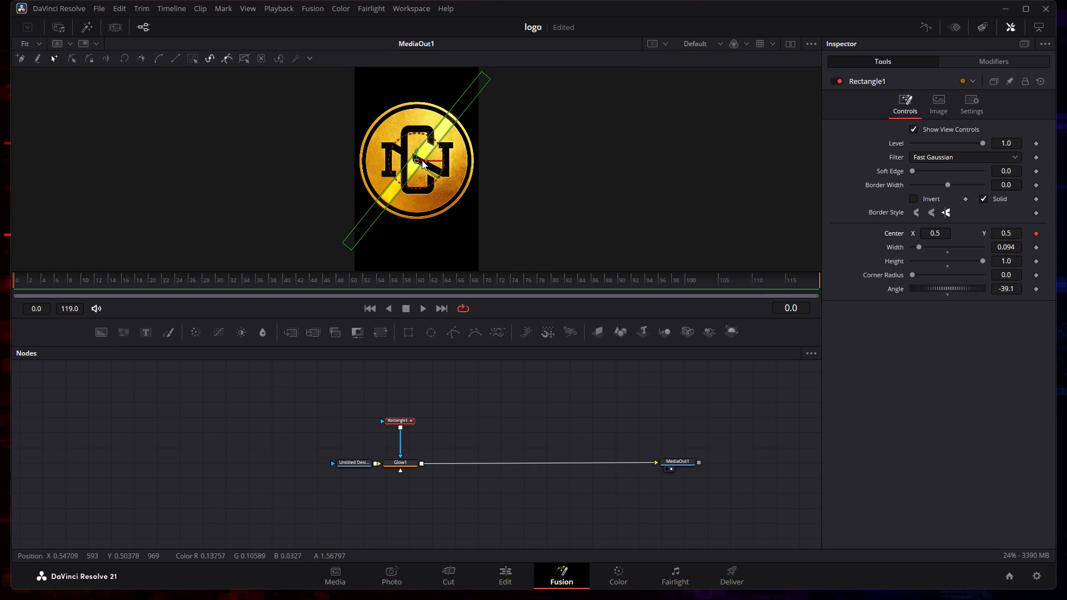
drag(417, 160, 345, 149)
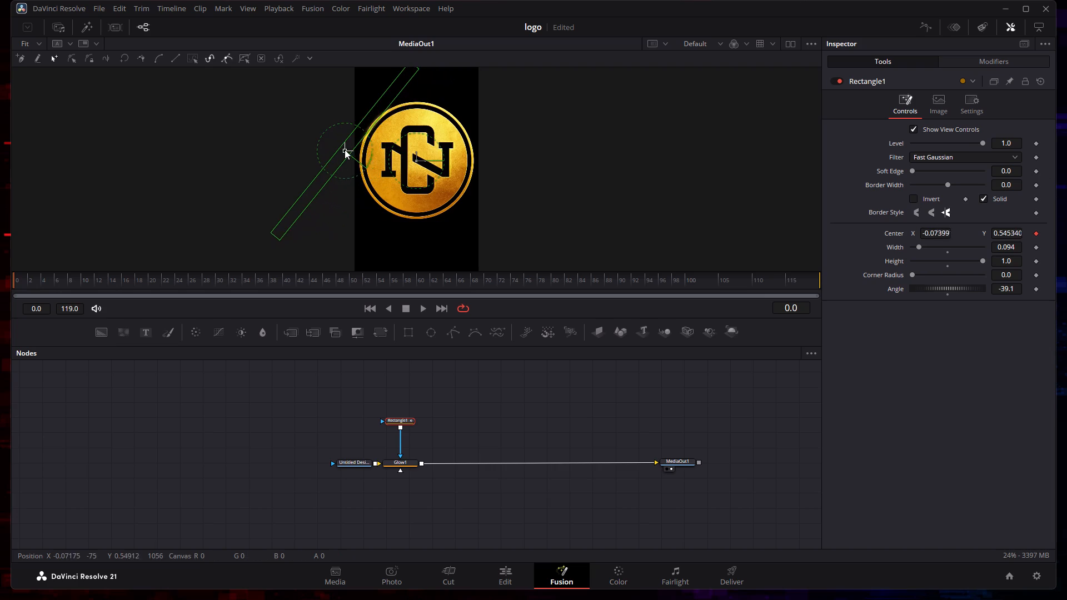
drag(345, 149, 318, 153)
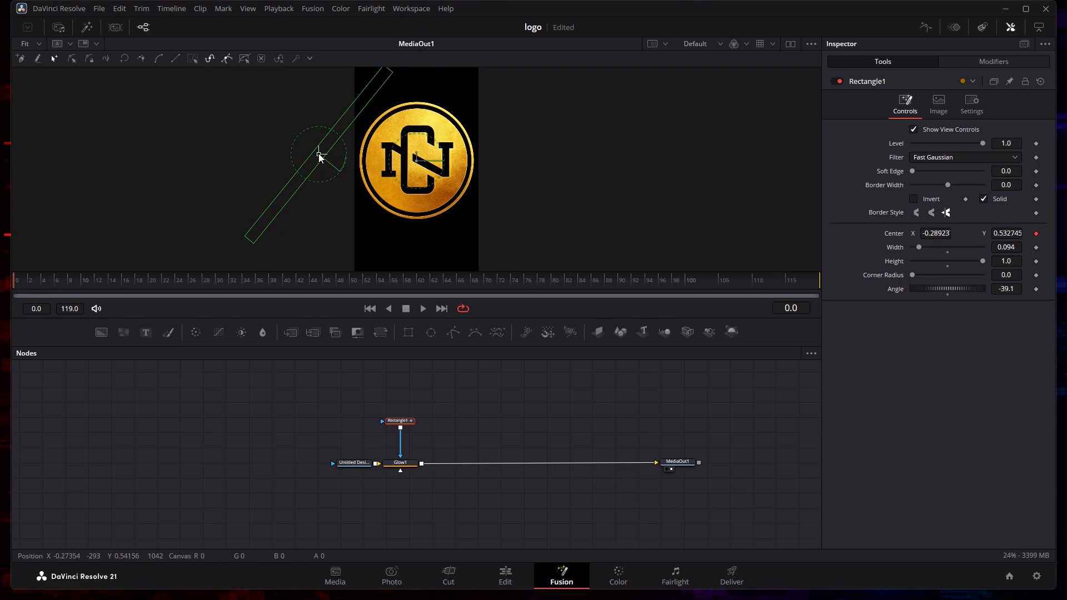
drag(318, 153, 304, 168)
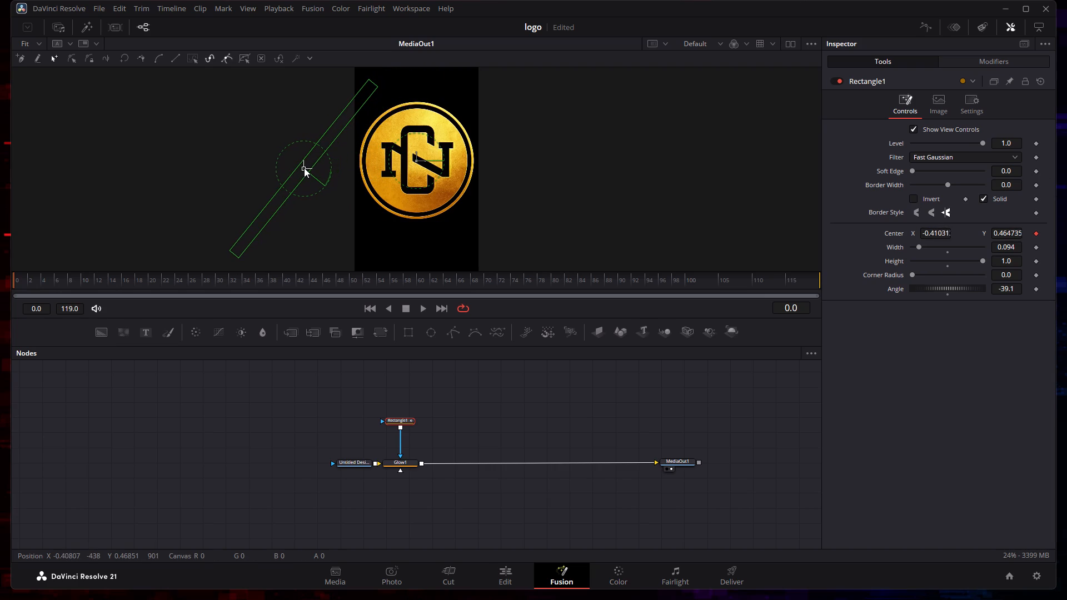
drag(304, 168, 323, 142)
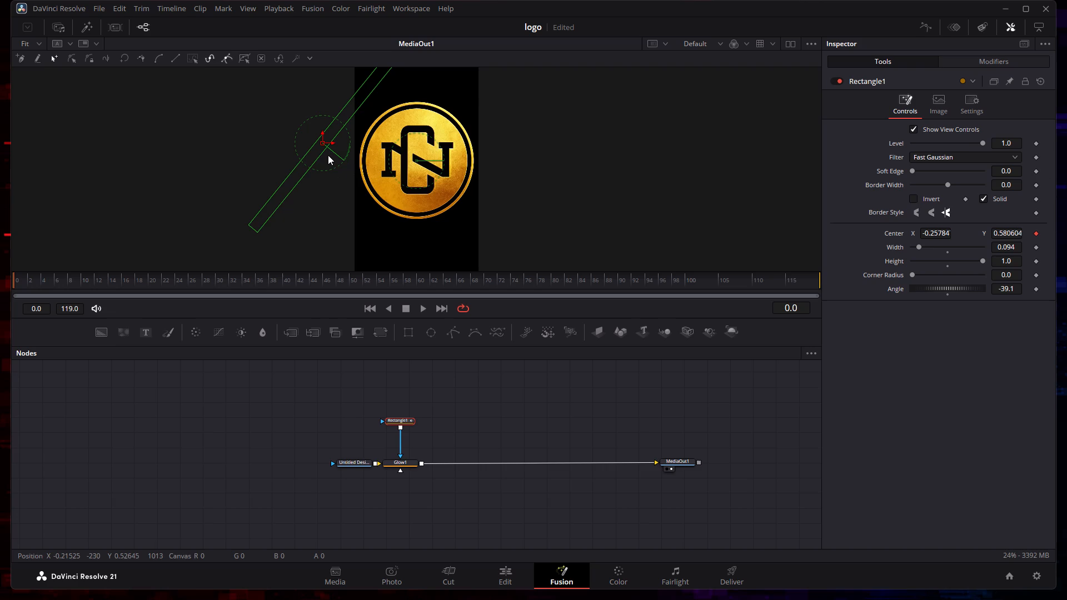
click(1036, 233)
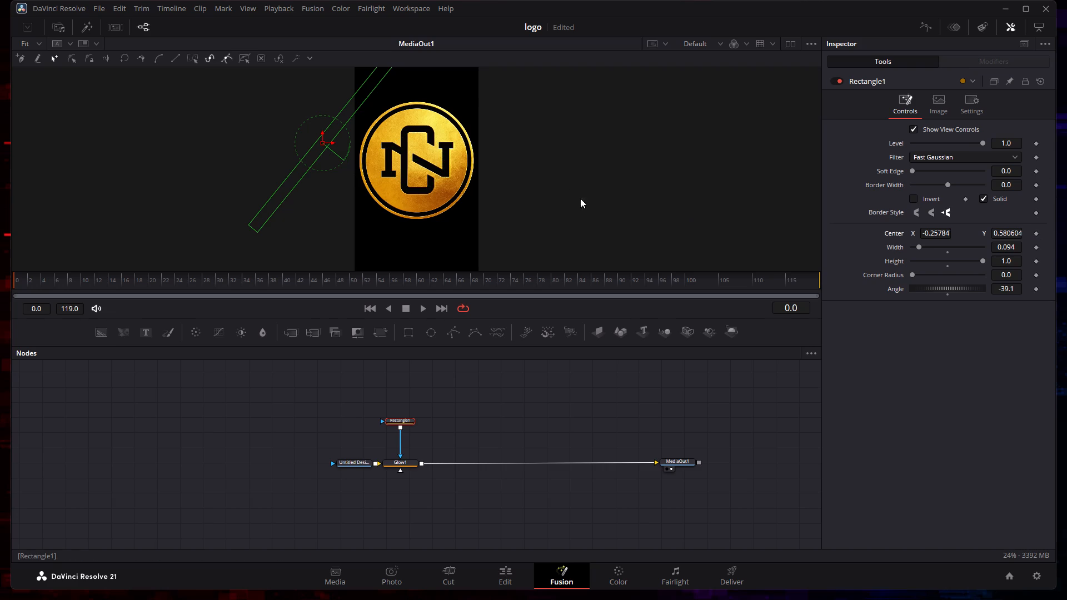
Move the Rectangle1 mask onto the logo at about X 0.5, Y 0.487, and keyframe its Center at frame 0.
click(323, 143)
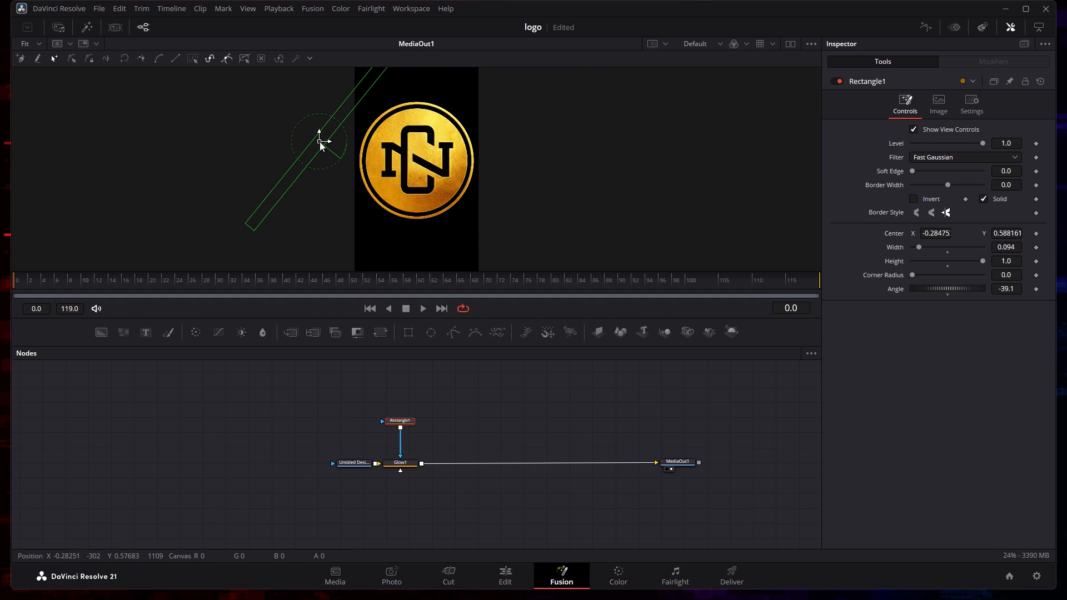
drag(318, 141, 416, 163)
click(616, 167)
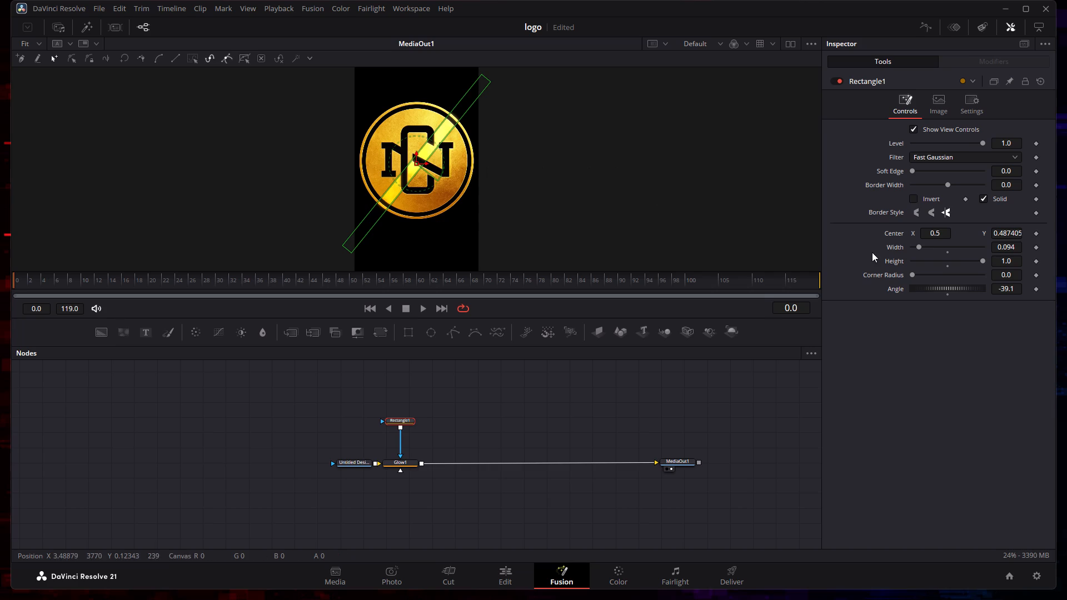
click(1035, 234)
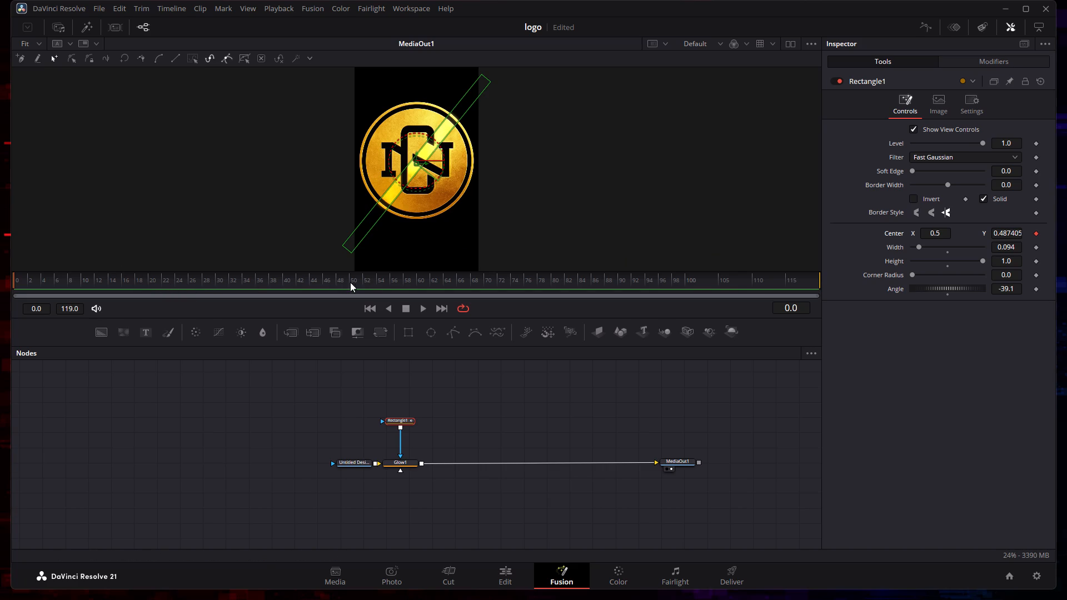
At frame 62, move the Rectangle1 mask off the logo's left side to a Center of about X -0.531, Y 0.487.
click(430, 280)
drag(416, 163, 380, 165)
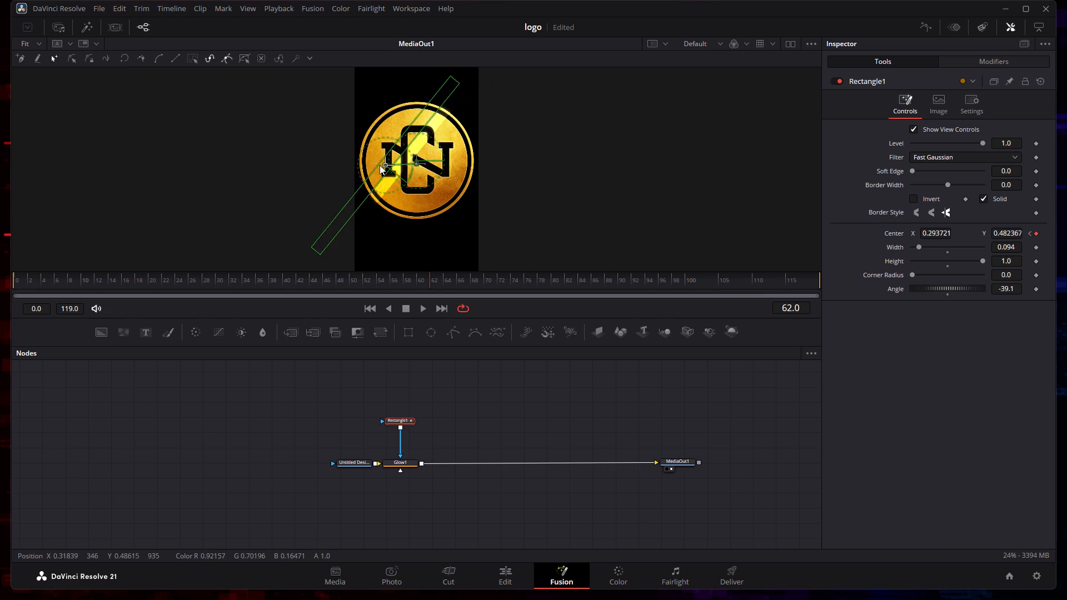
drag(380, 165, 288, 166)
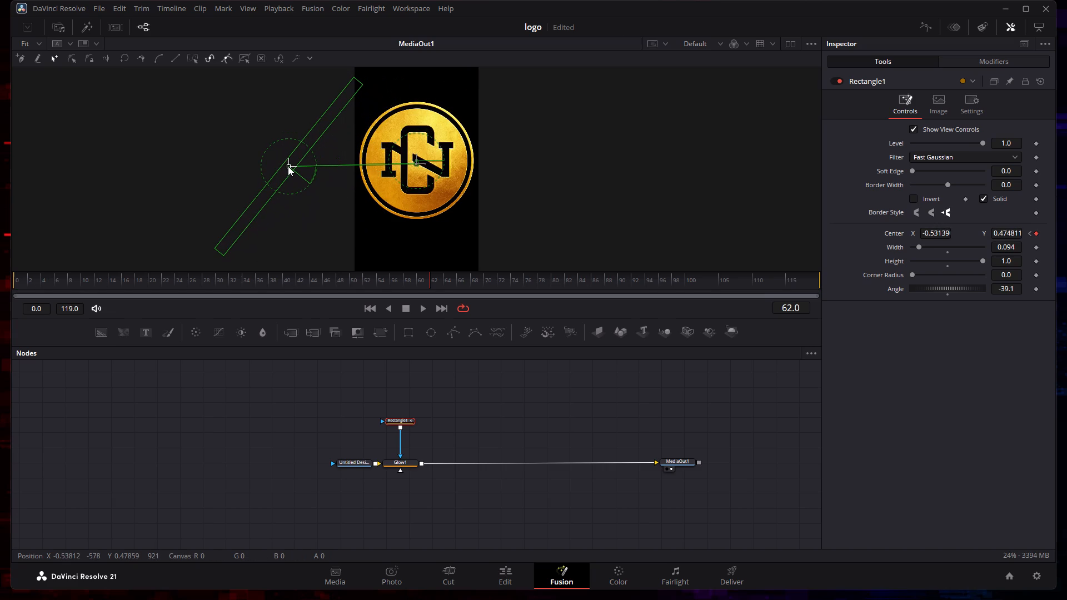
drag(288, 166, 288, 163)
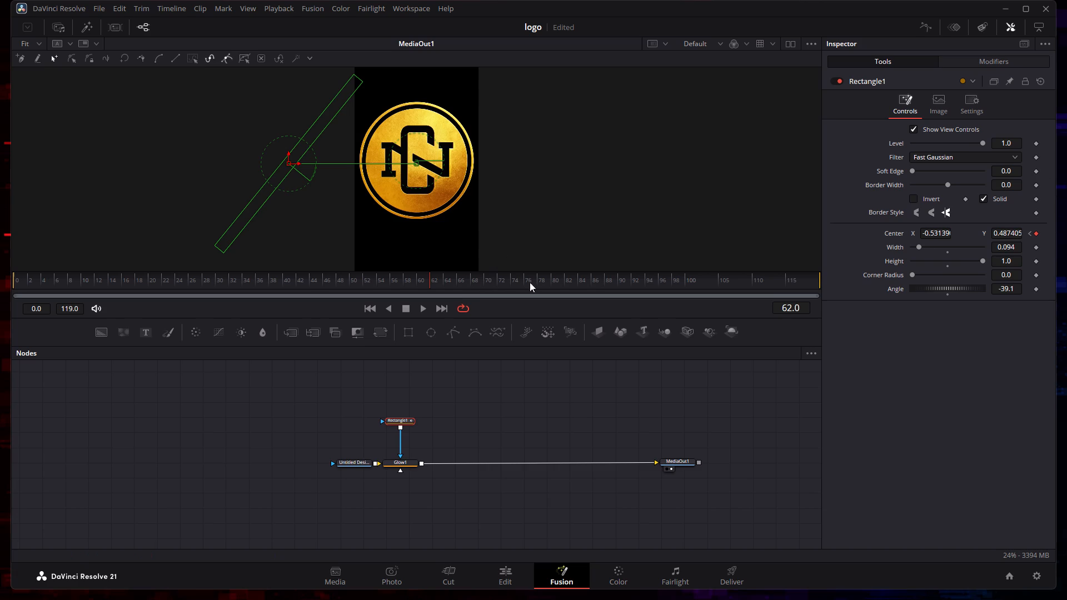
At frame 89, move the Rectangle1 mask past the logo's right side to a Center of about X 1.657, Y 0.49.
click(617, 280)
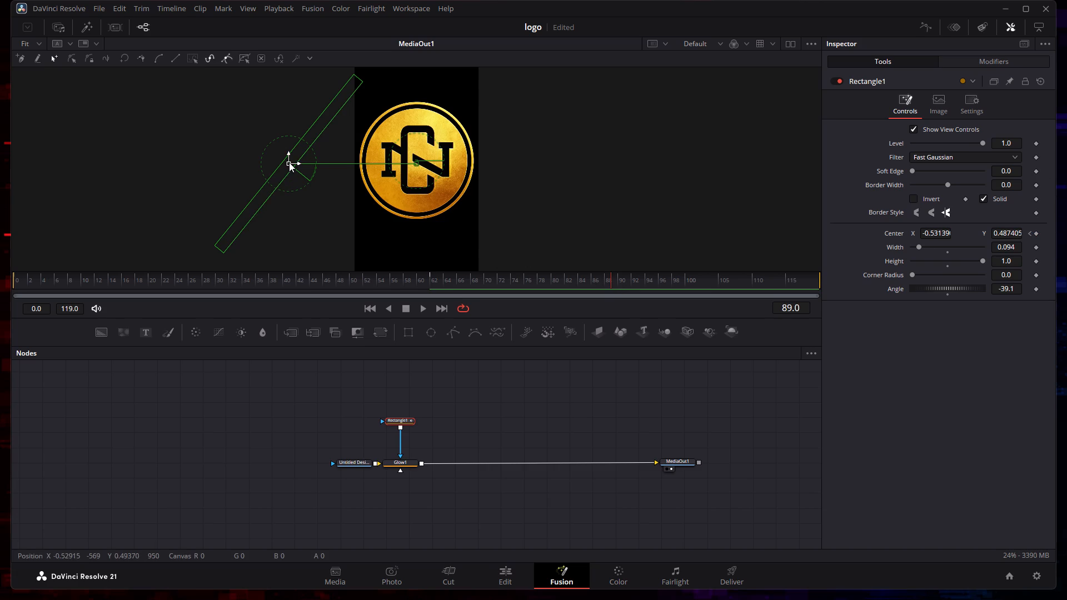
drag(289, 162, 558, 162)
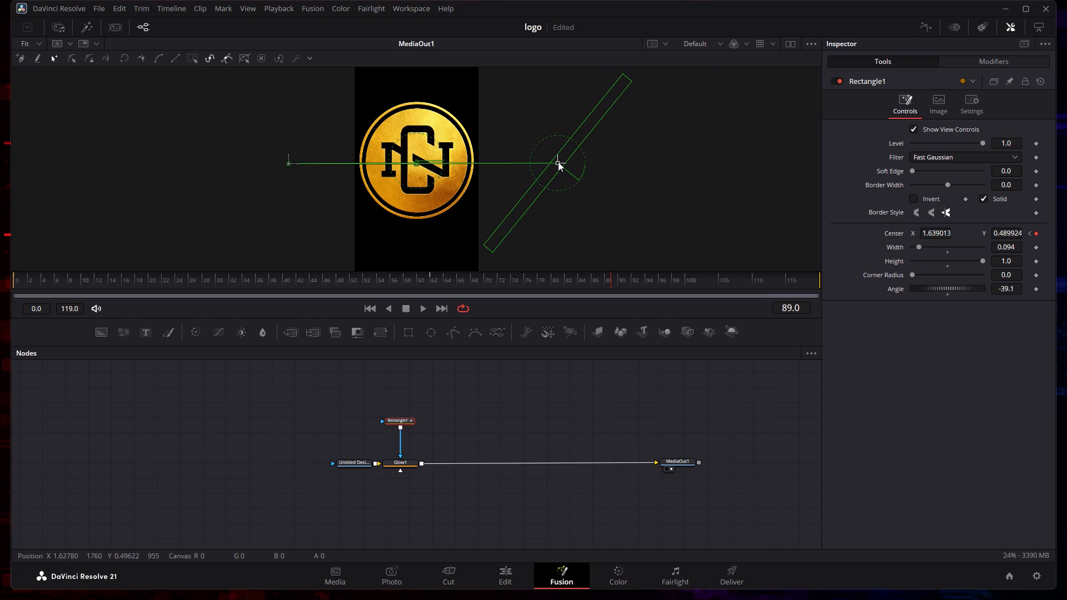
drag(558, 162, 560, 162)
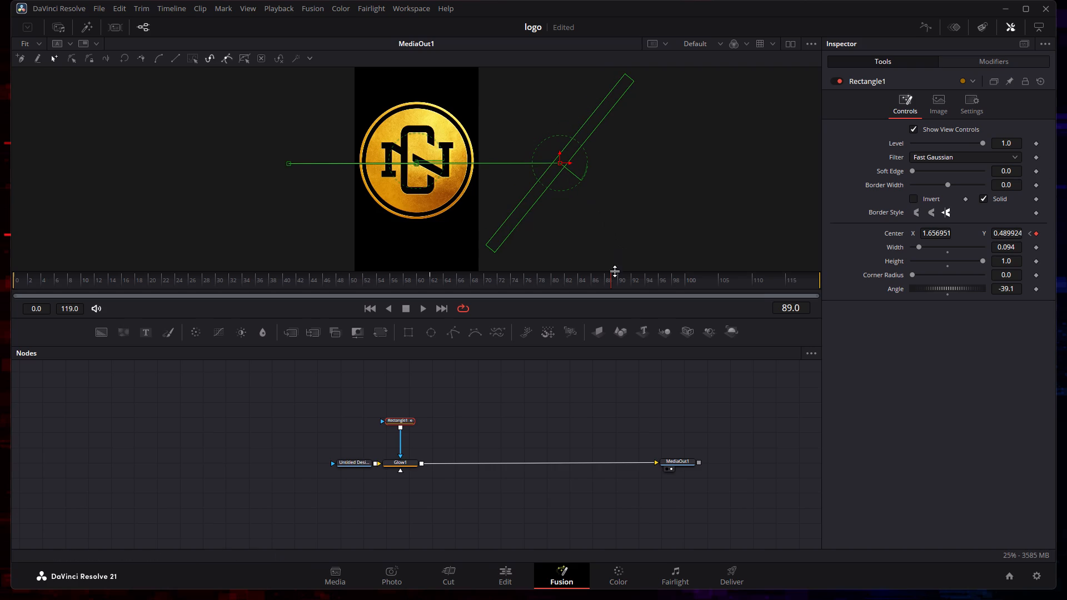
Check the frames up to 105 and play back the composition to review the light-streak animation.
drag(610, 276, 695, 280)
drag(695, 280, 721, 280)
click(791, 399)
click(802, 334)
click(421, 309)
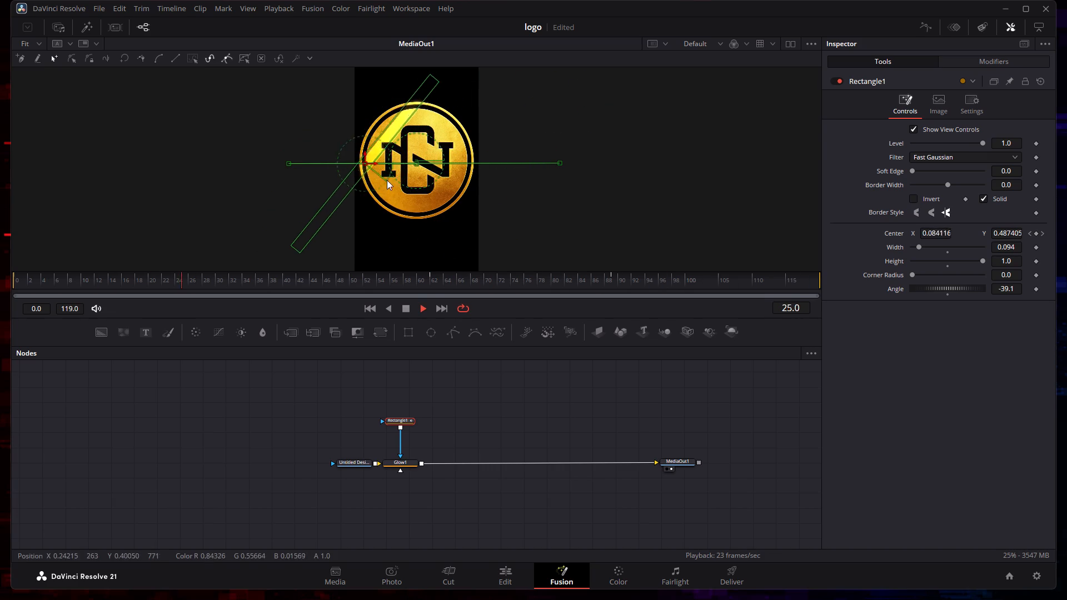
Stop playback at frame 79, open the options for Rectangle1's Center keyframe, and turn off loop playback.
click(421, 307)
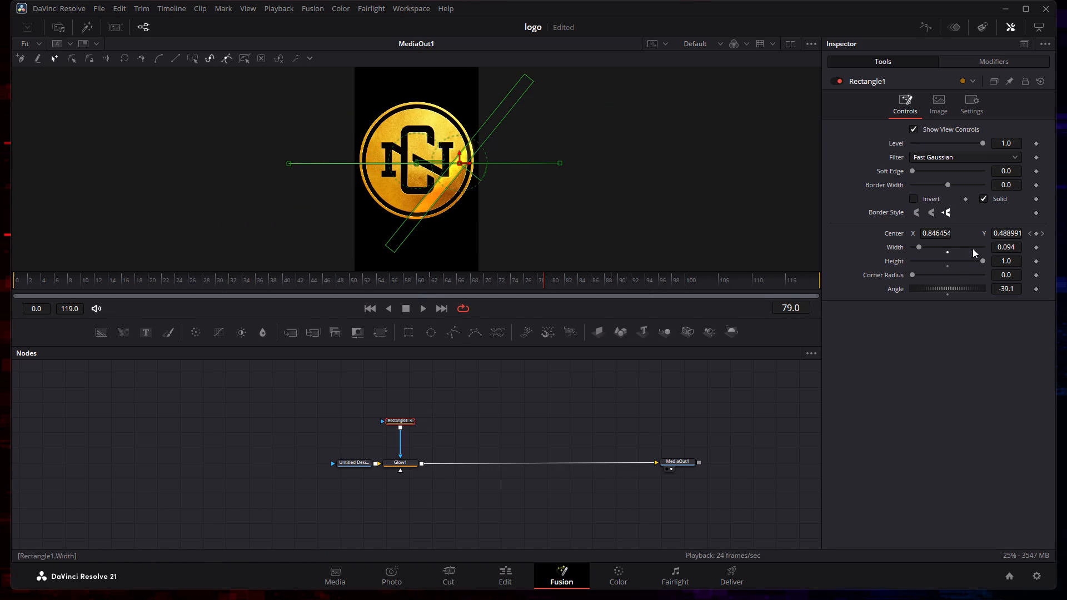
click(1020, 231)
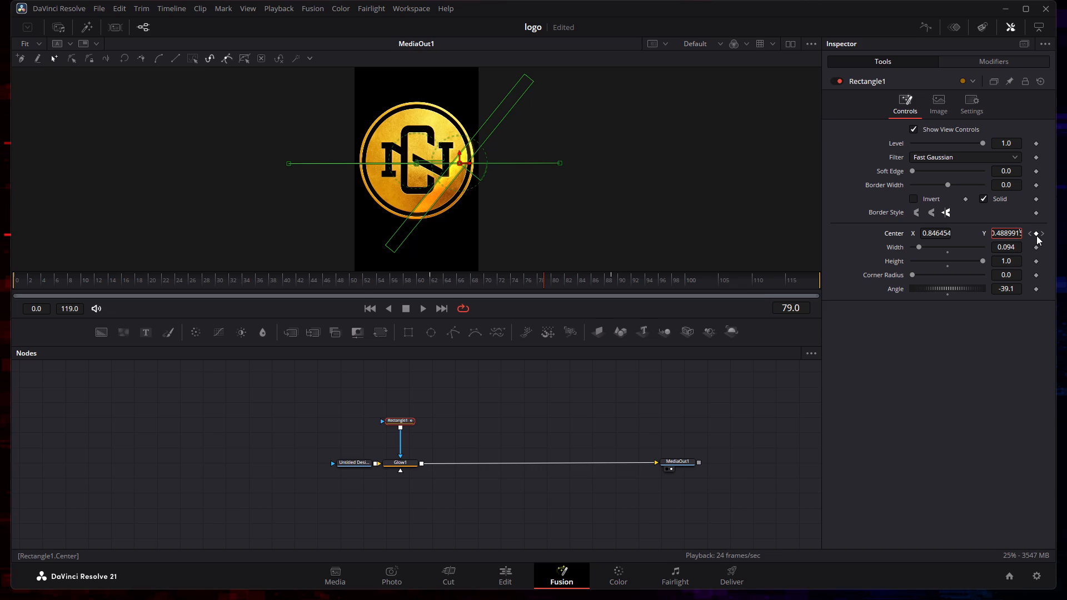
triple_click(1036, 235)
click(1036, 235)
right_click(1036, 235)
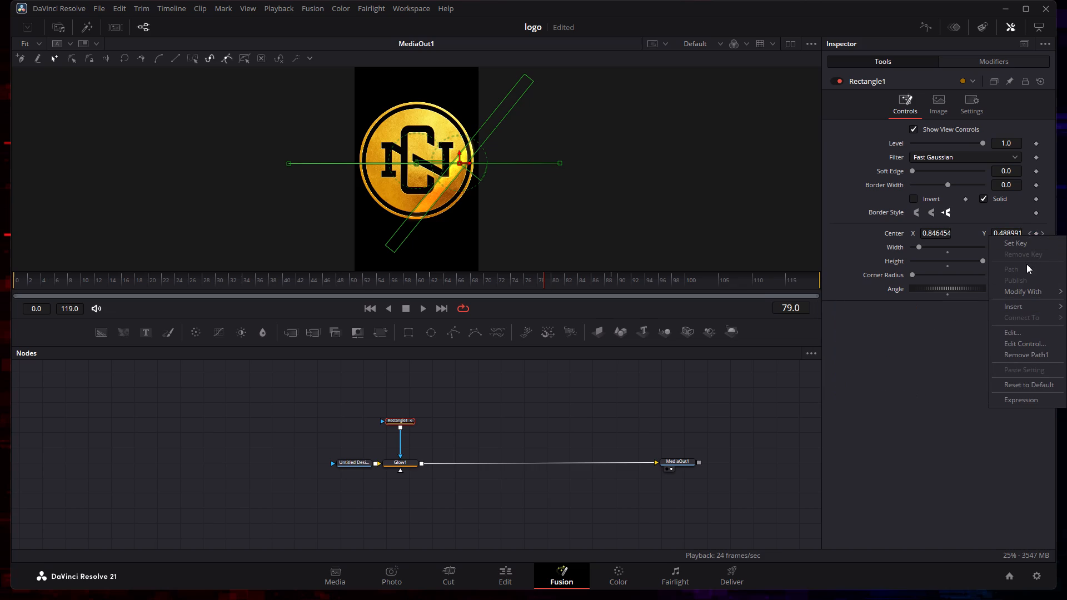
click(463, 311)
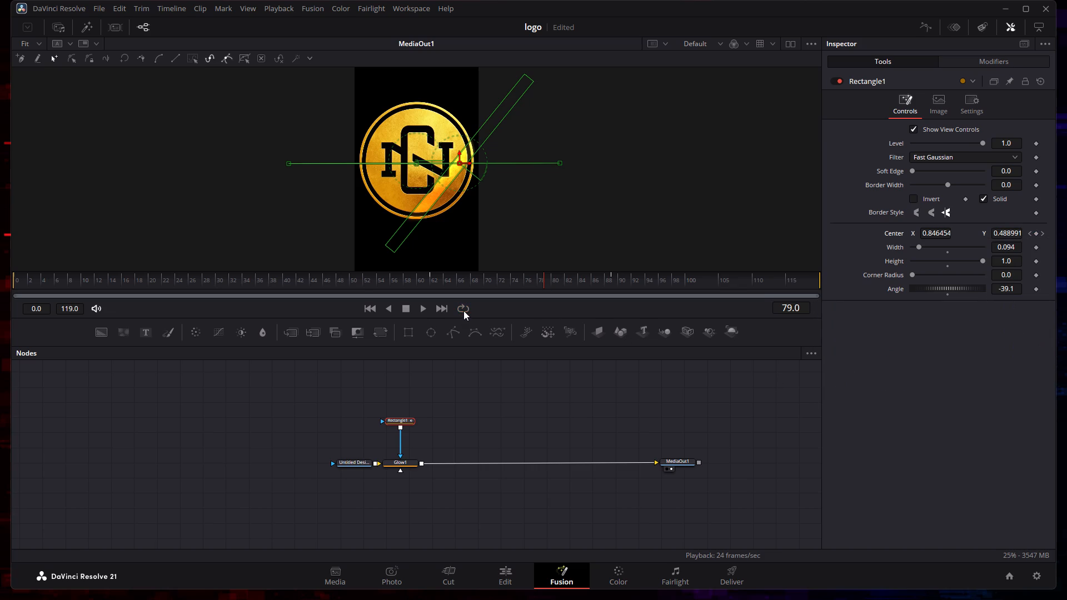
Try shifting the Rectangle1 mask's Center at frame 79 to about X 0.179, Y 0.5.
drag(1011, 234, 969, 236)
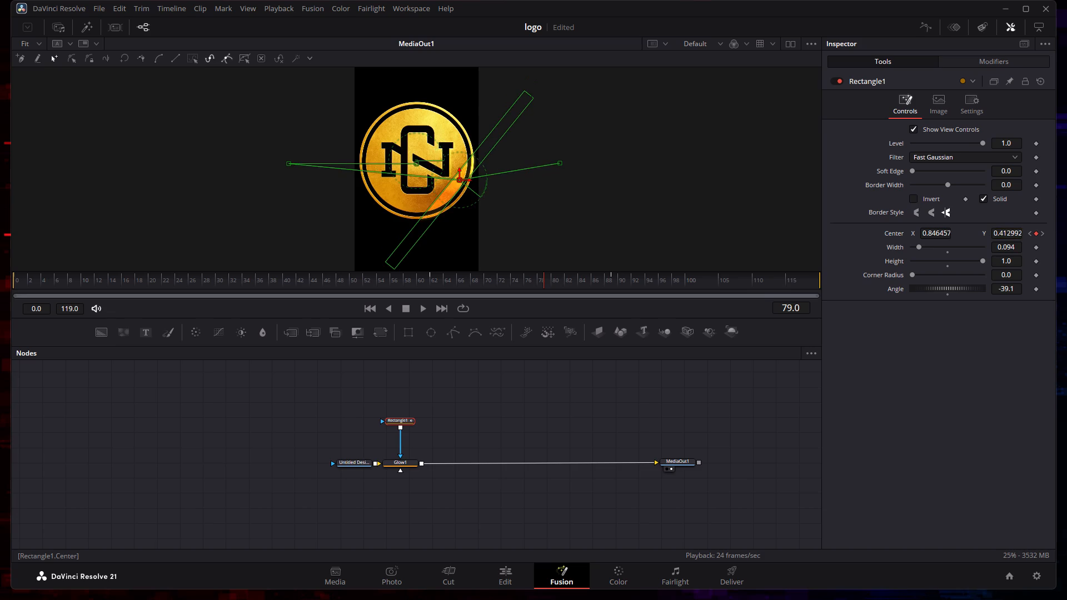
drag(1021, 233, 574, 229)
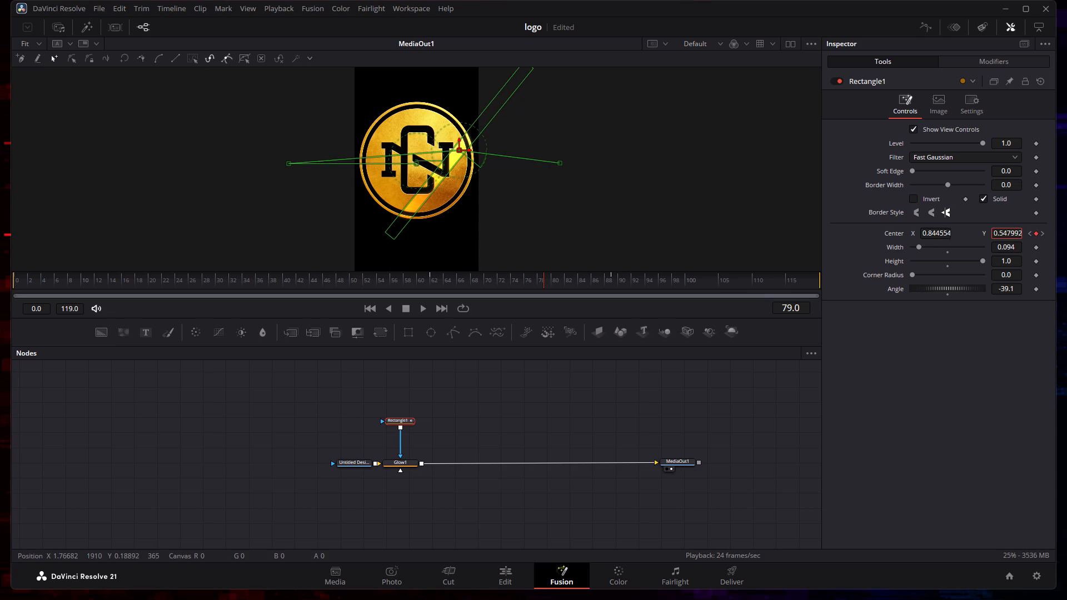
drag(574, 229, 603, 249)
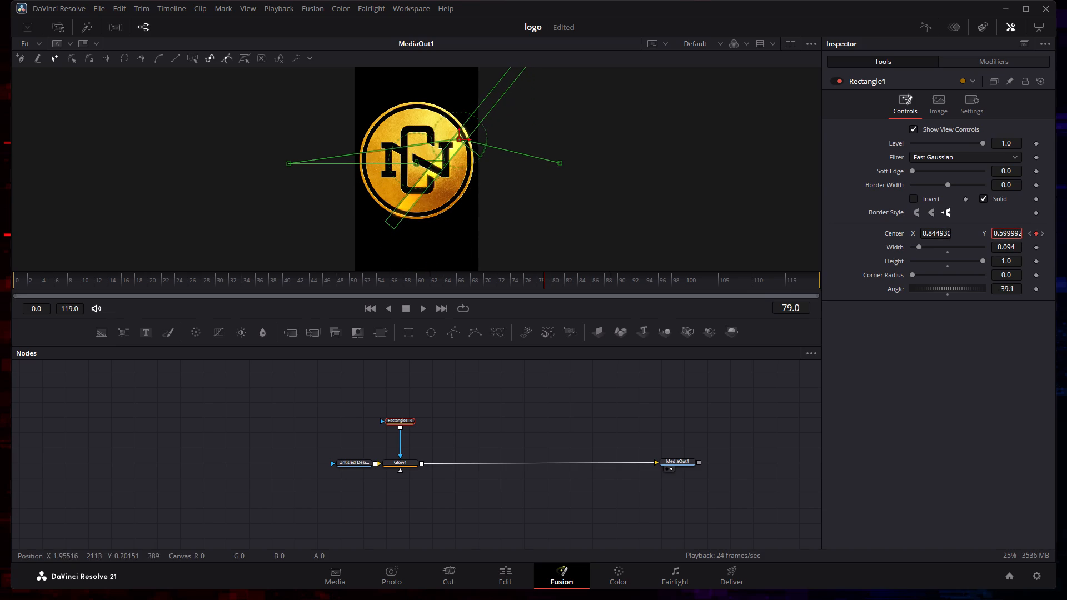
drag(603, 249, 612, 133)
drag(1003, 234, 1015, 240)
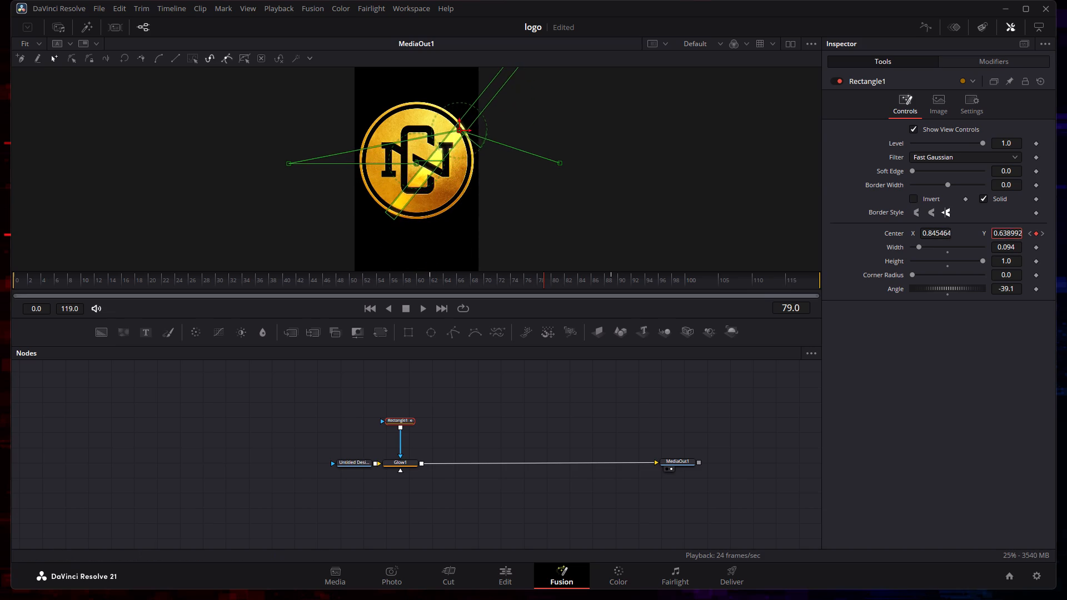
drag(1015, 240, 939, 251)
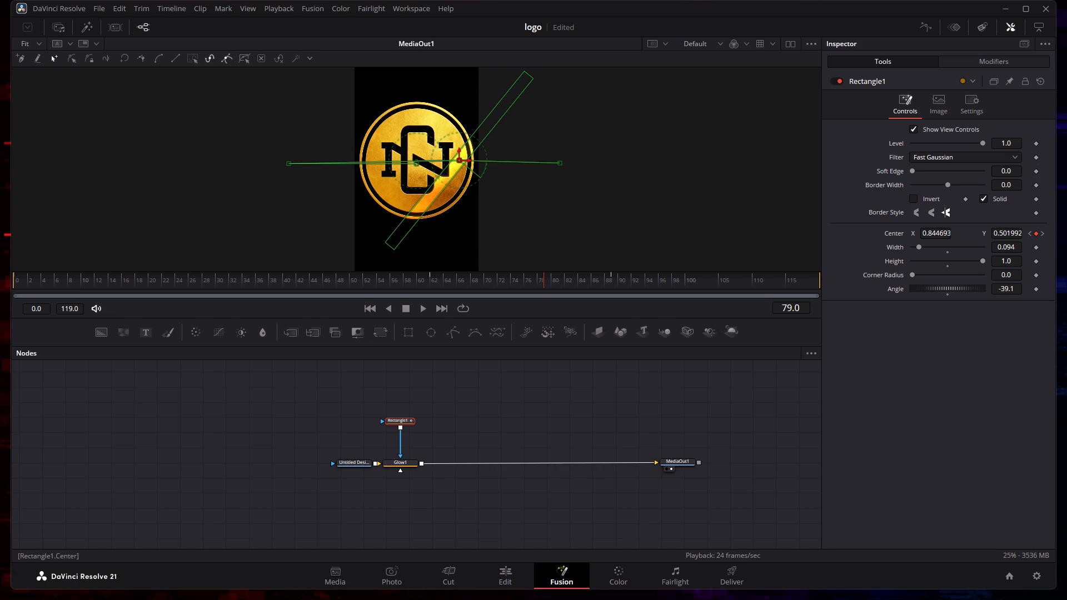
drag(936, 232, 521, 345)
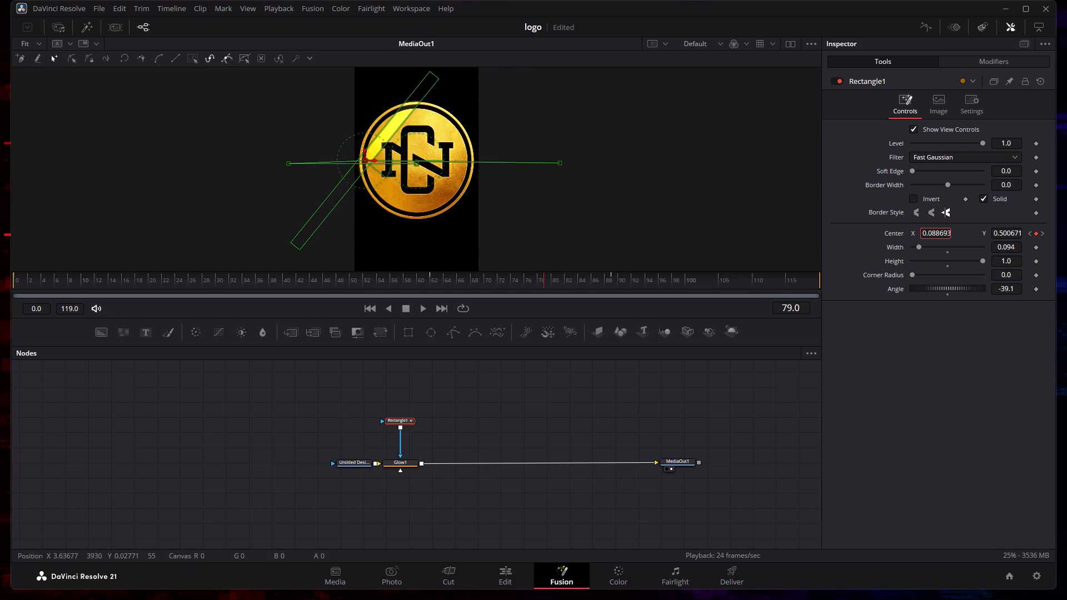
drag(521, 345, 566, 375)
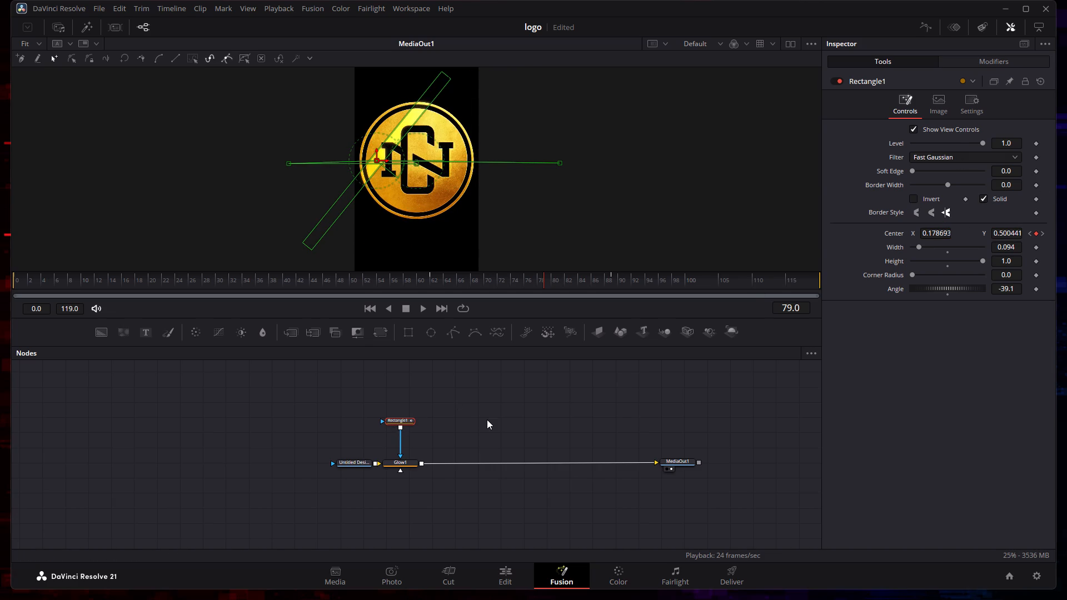
Undo the Rectangle1 Center adjustments and all earlier Center keyframes until the mask is no longer animated.
key(ctrl+z)
key(ctrl+z)
key(ctrl+z)
key(ctrl+z)
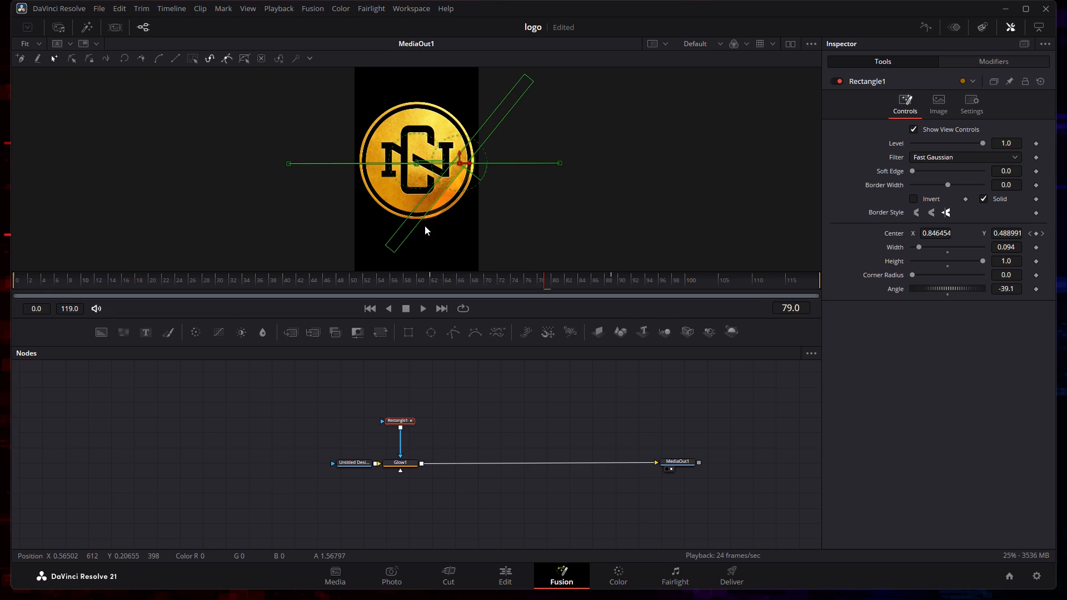
key(ctrl+z)
key(ctrl+z)
key(ctrl+z)
key(ctrl+z)
key(ctrl+z)
key(ctrl+z)
key(ctrl+z)
key(ctrl+z)
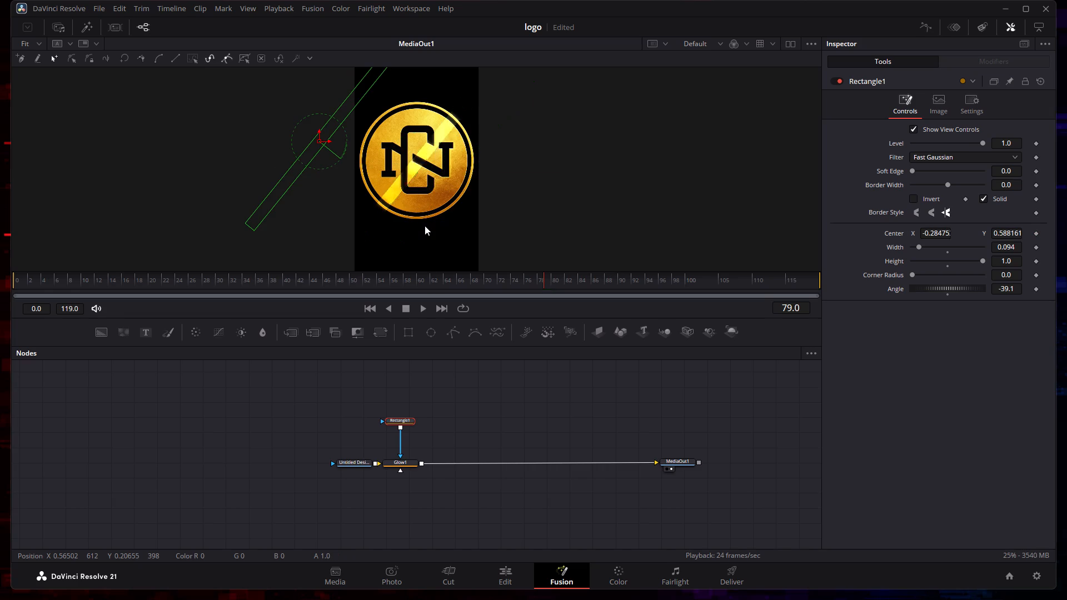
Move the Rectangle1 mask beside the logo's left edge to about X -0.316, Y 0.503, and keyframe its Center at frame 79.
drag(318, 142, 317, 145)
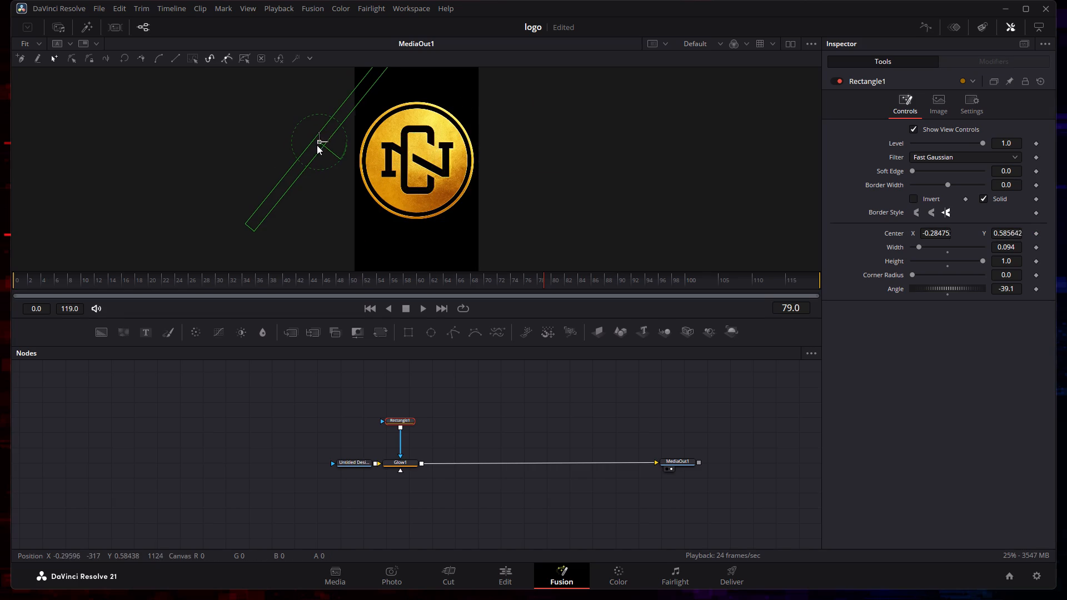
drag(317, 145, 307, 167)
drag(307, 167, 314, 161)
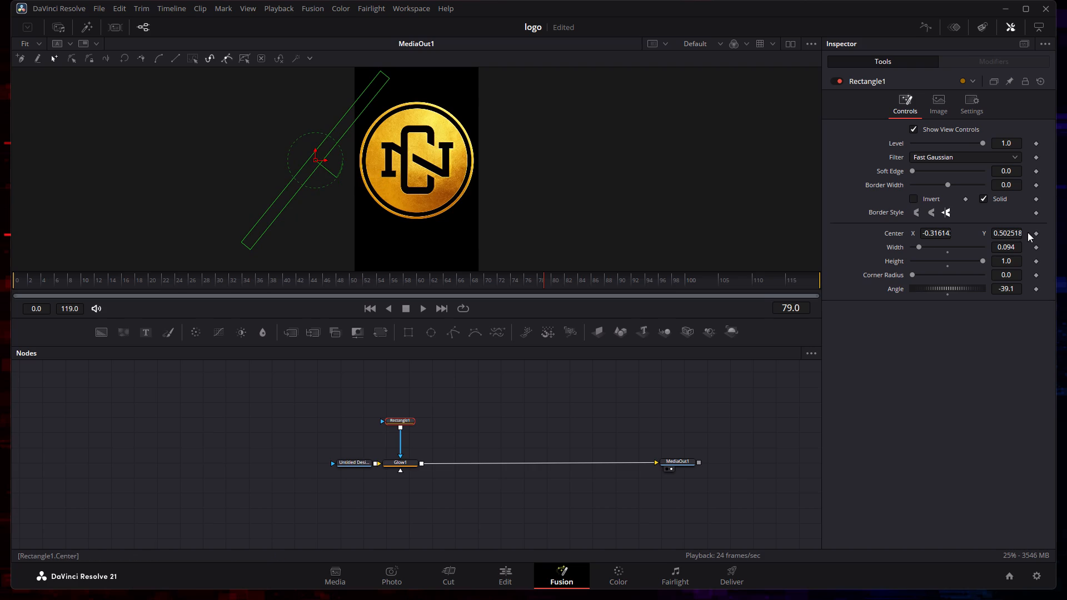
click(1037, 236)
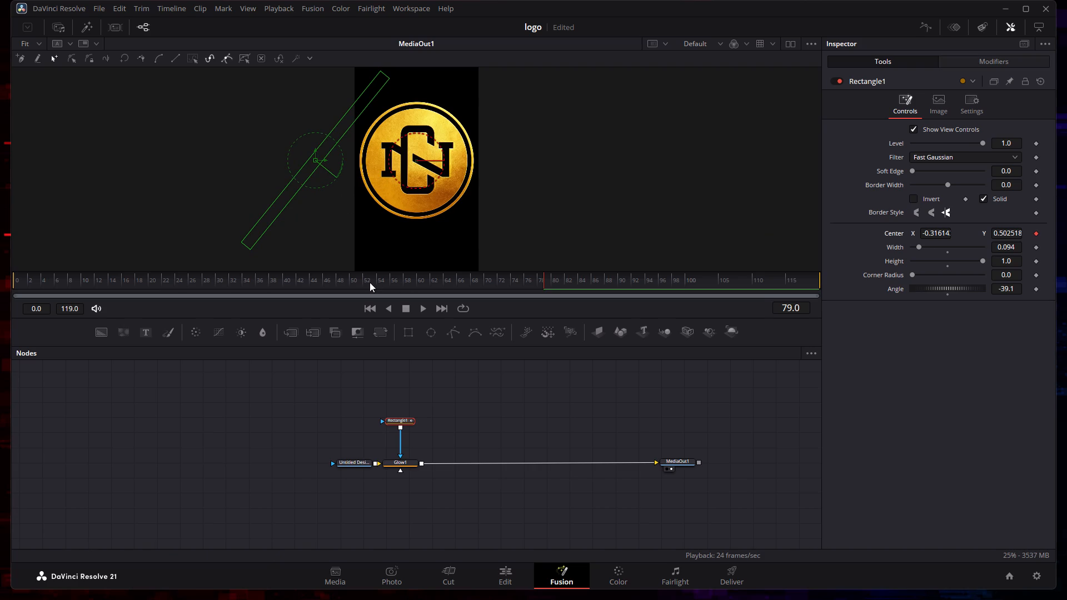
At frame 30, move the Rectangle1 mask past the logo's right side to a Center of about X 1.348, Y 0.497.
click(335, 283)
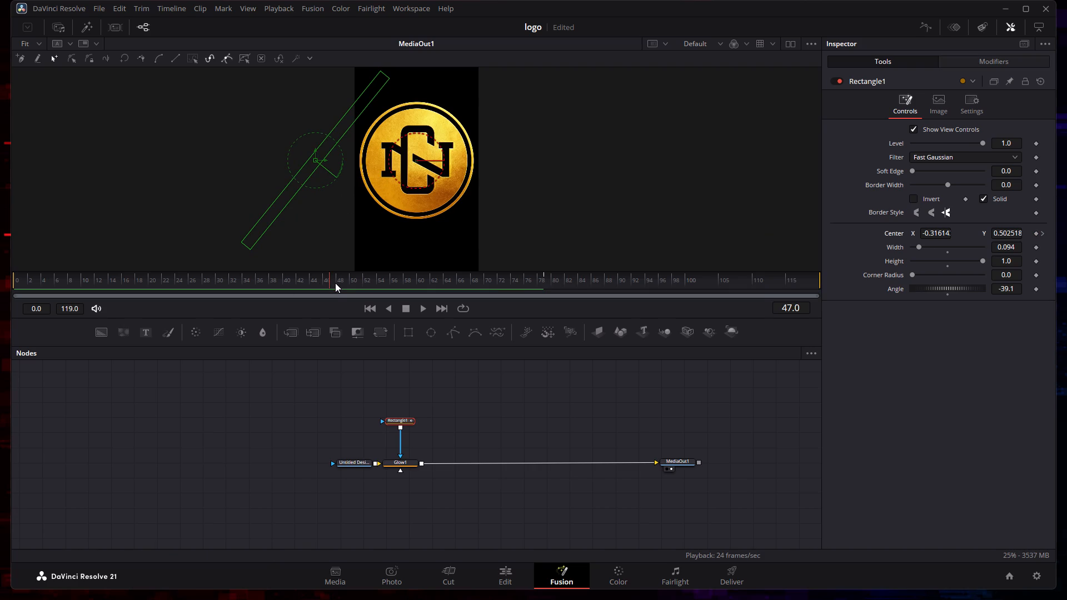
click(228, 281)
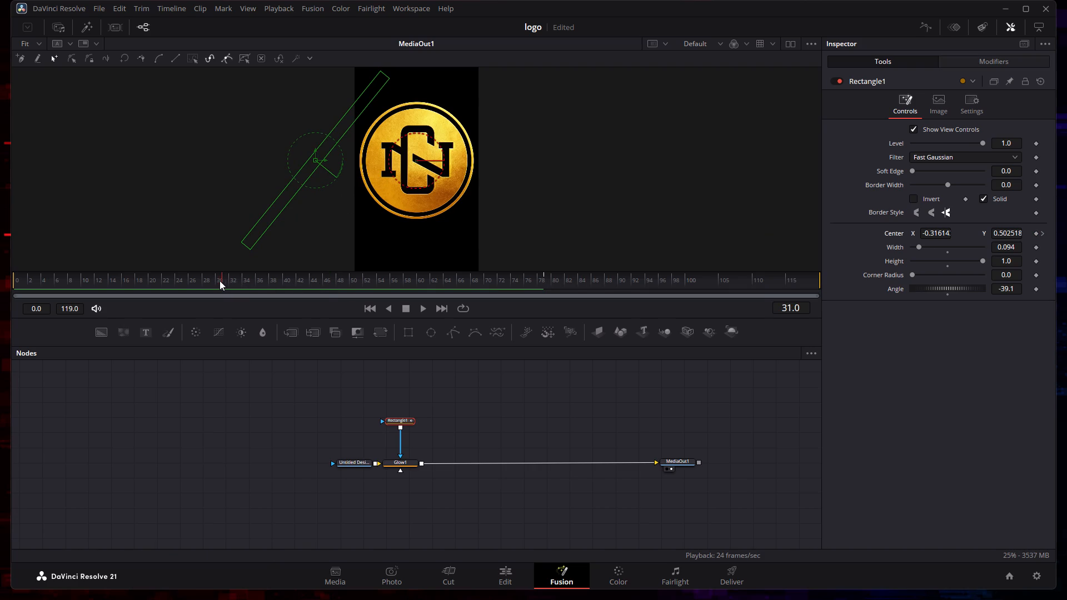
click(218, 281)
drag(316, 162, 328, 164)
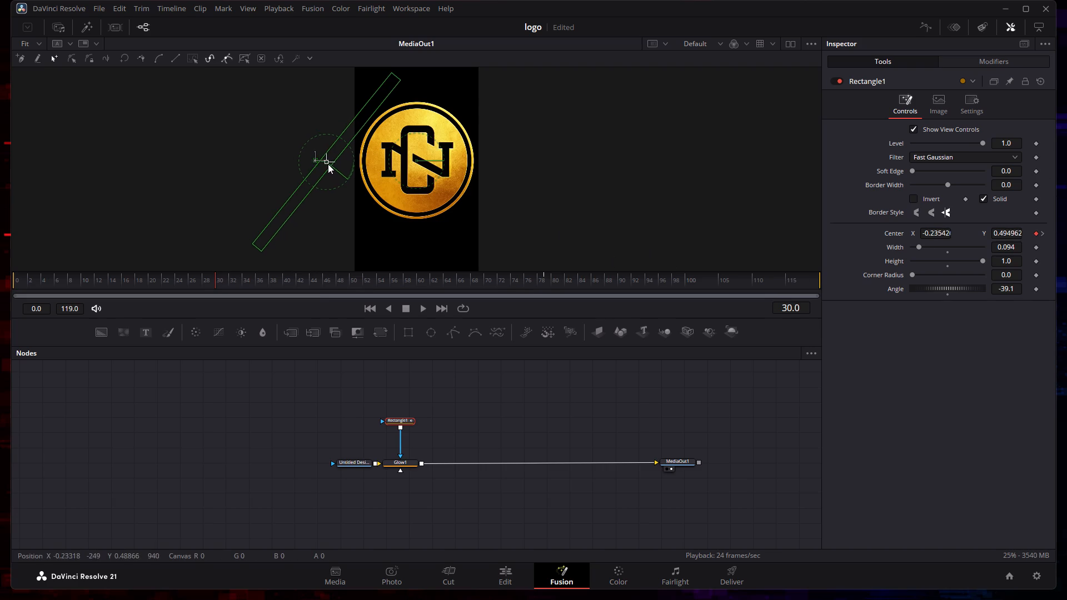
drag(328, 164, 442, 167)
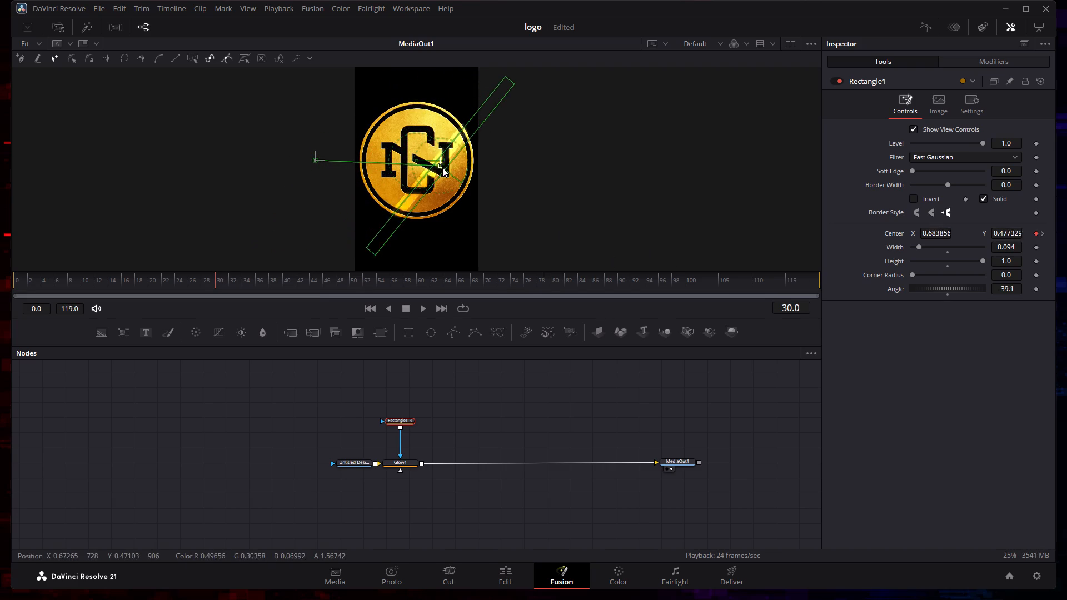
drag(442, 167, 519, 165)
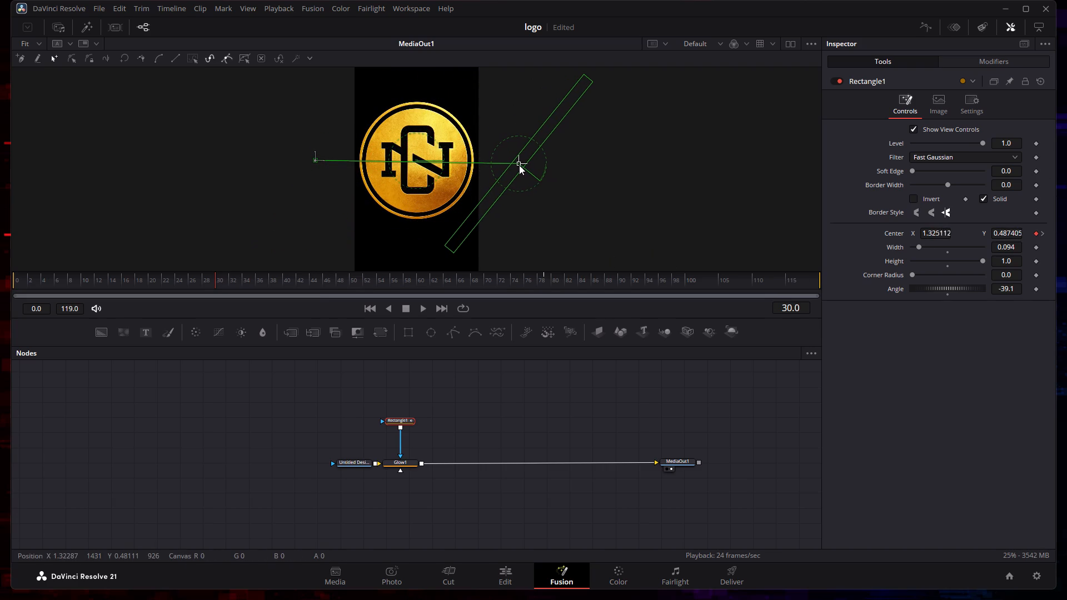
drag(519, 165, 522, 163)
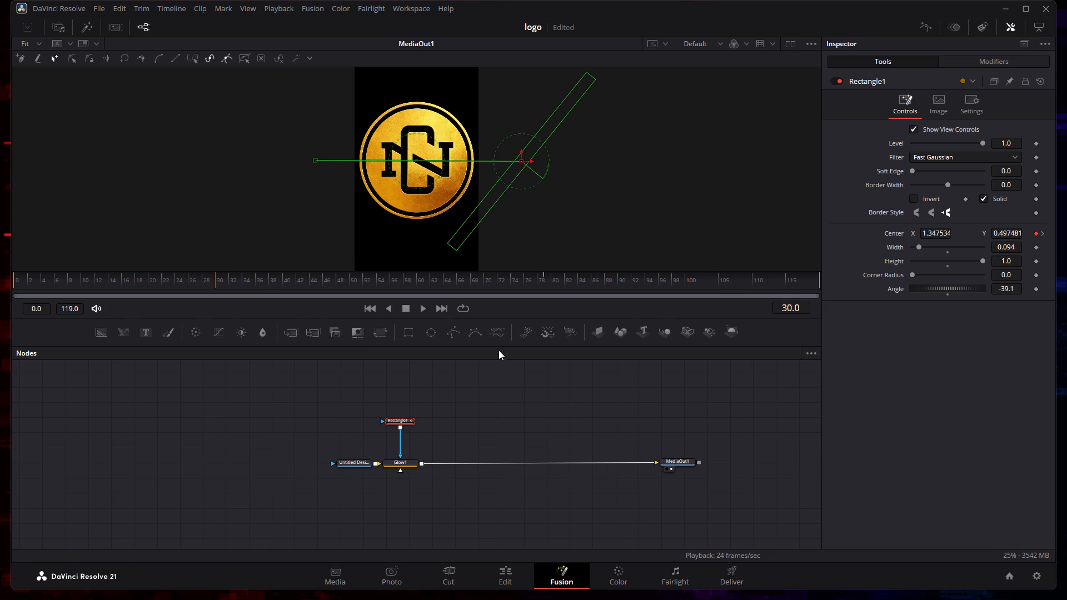
Play back the streak animation and step back through Rectangle1's Center keyframes at frames 79 and 30.
click(426, 308)
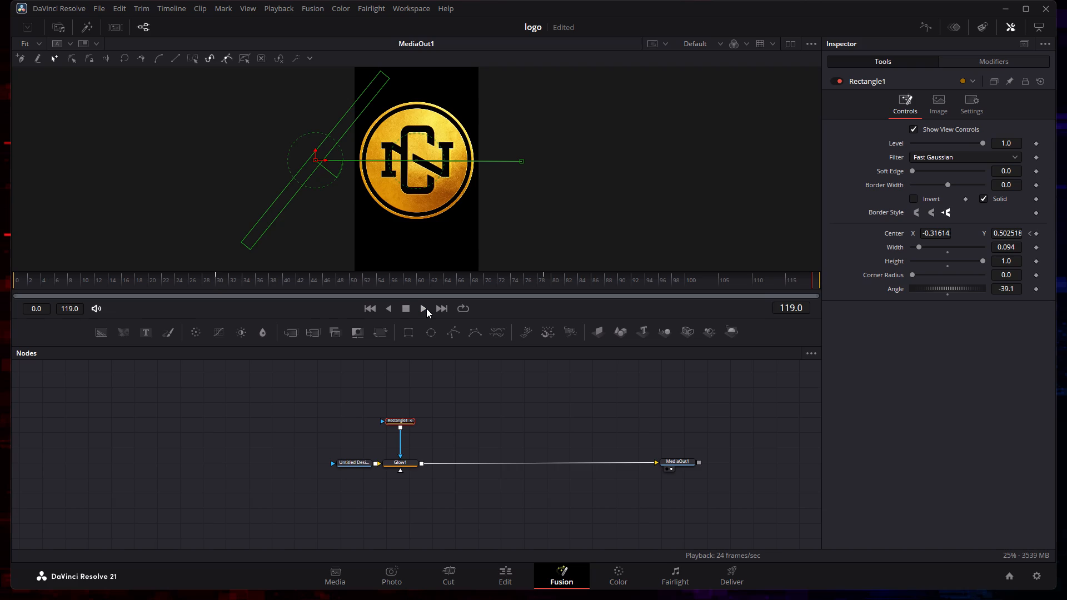
click(426, 308)
click(1030, 233)
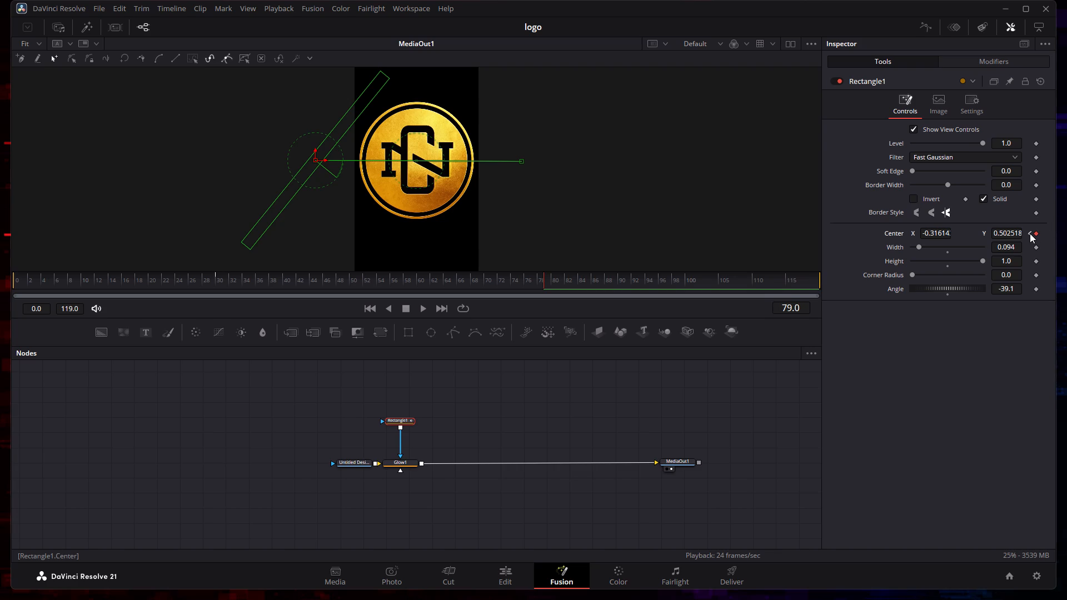
click(1030, 233)
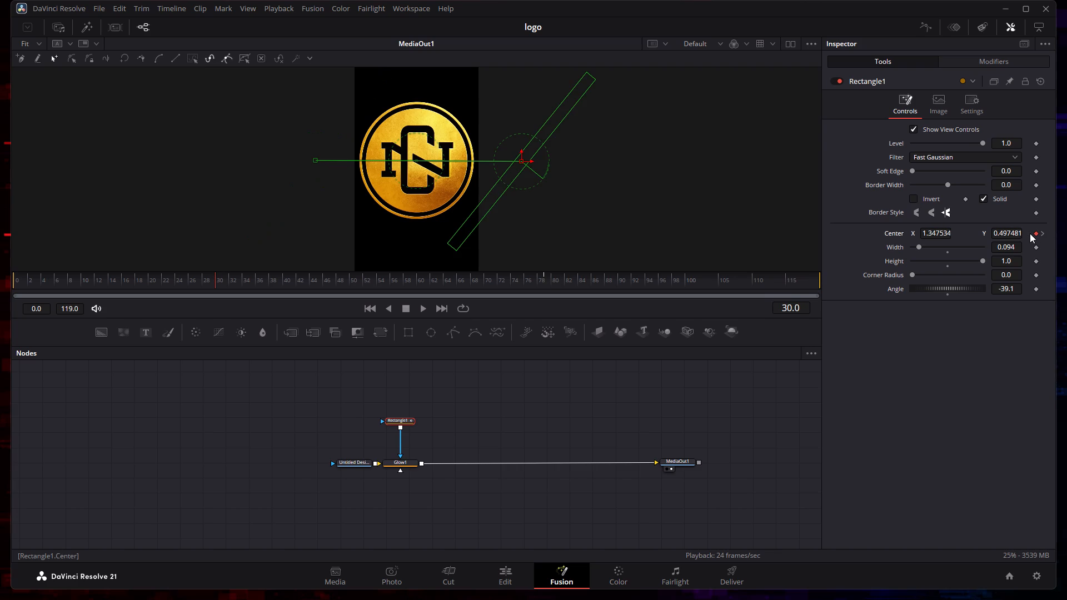
click(1035, 234)
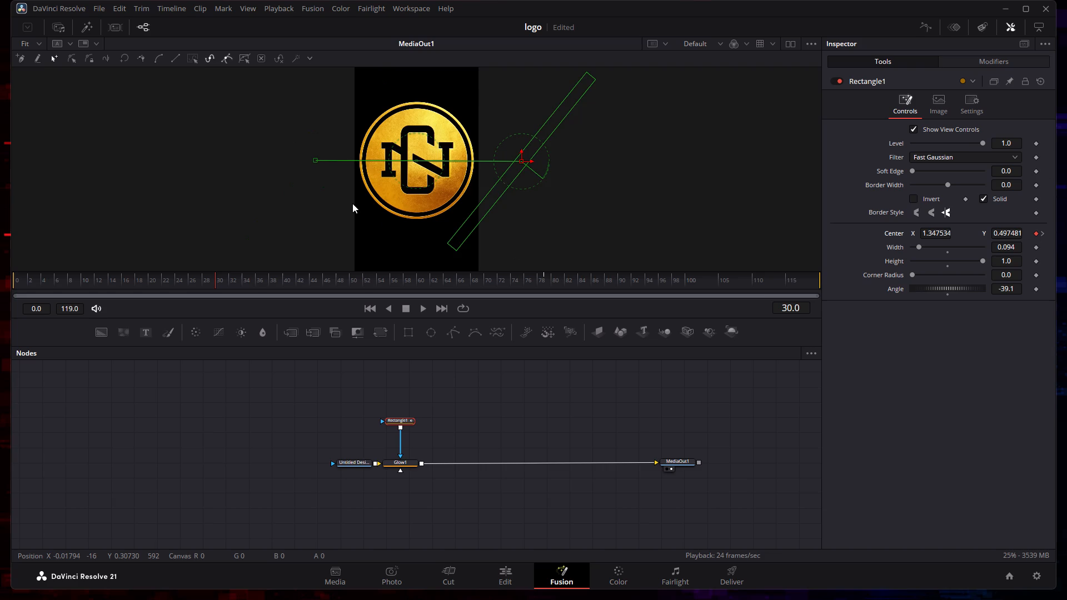
Undo the Rectangle1 moves and Center keyframes until the unanimated mask is back at X 0.5, Y 0.5.
key(ctrl+z)
key(ctrl+z)
key(ctrl+z)
key(ctrl+z)
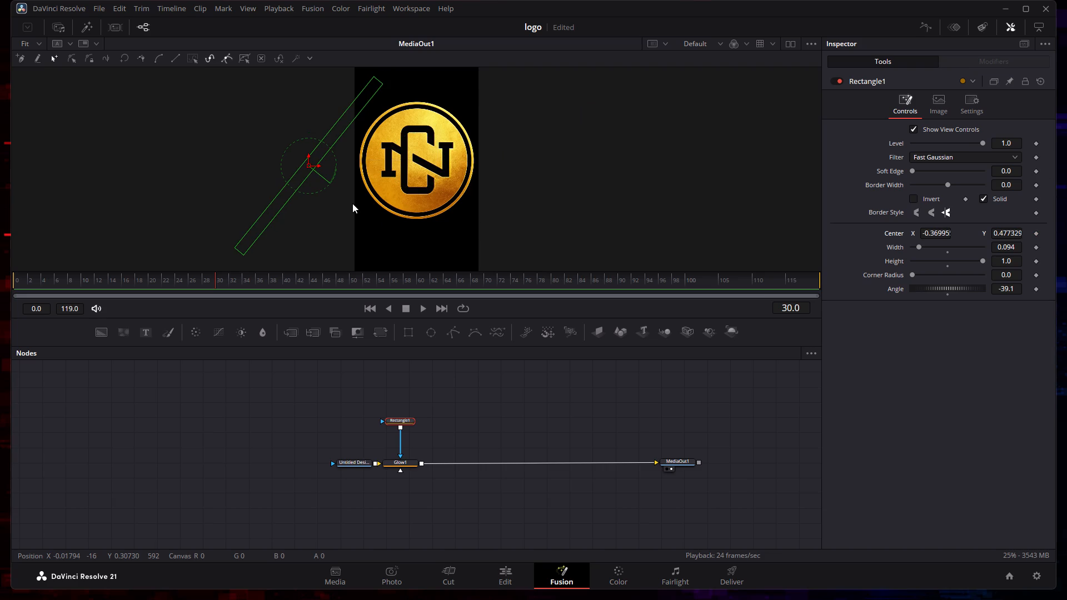
key(ctrl+z)
key(ctrl+z)
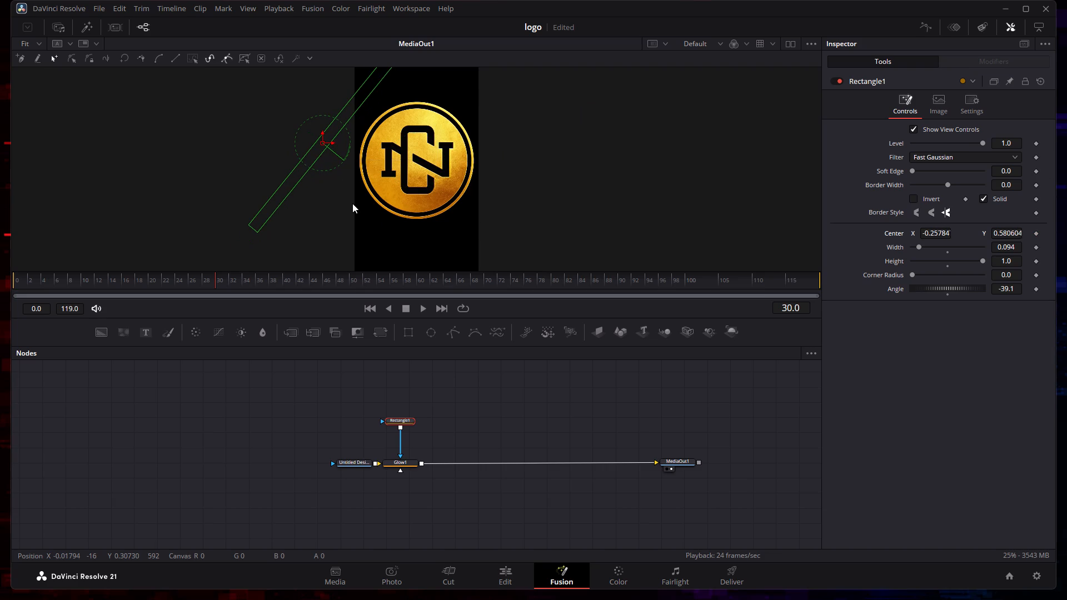
key(ctrl+z)
key(ctrl+z)
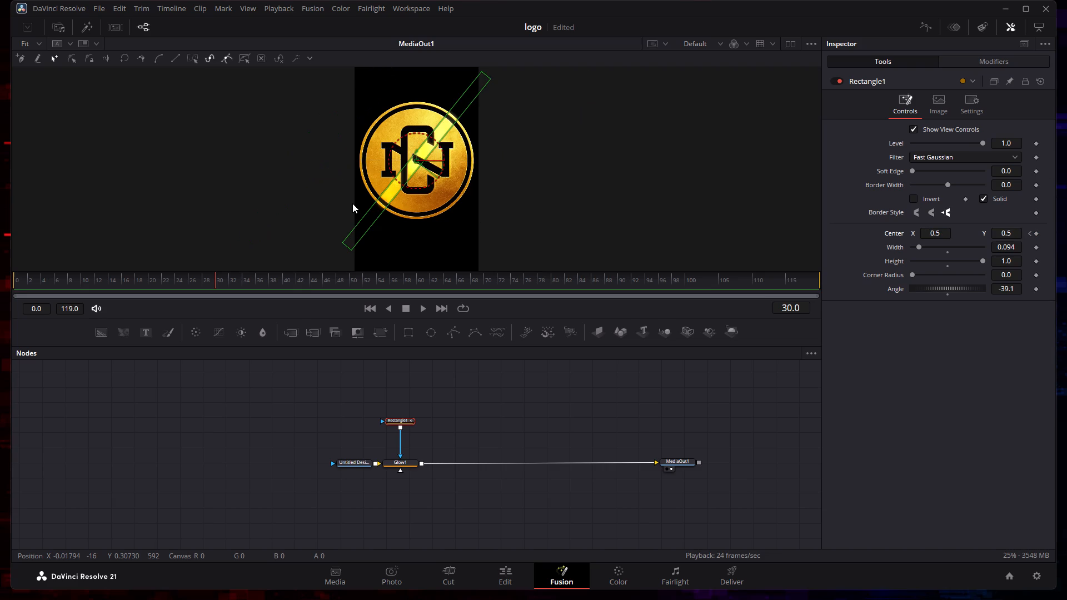
click(259, 238)
click(416, 160)
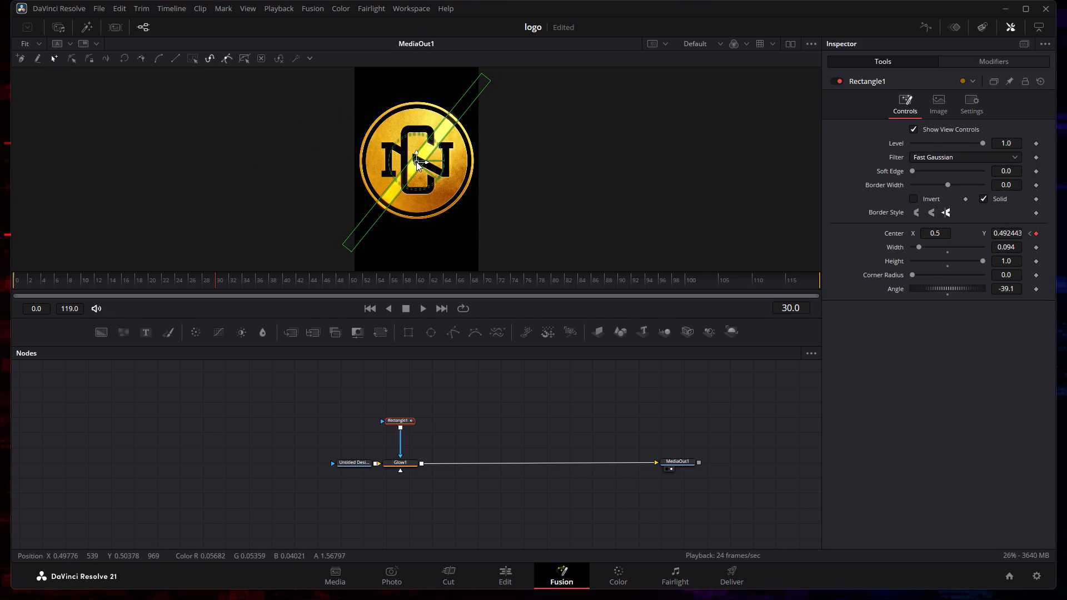
key(ctrl+z)
key(ctrl+z)
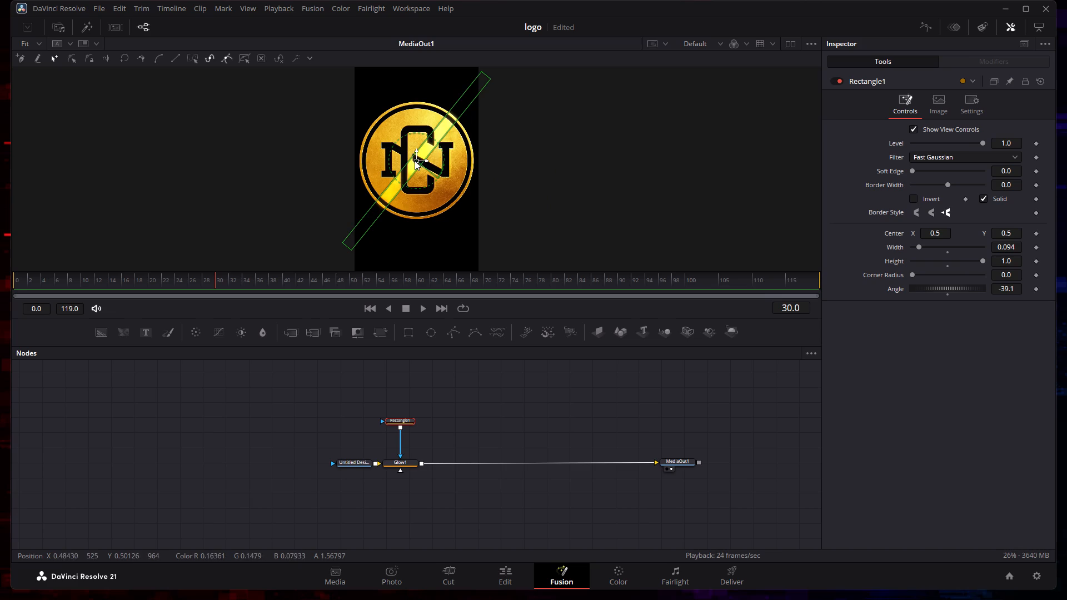
At frame 30, move the Rectangle1 mask beside the logo's left edge to about X -0.334, Y 0.485, and keyframe its Center.
drag(417, 161, 263, 162)
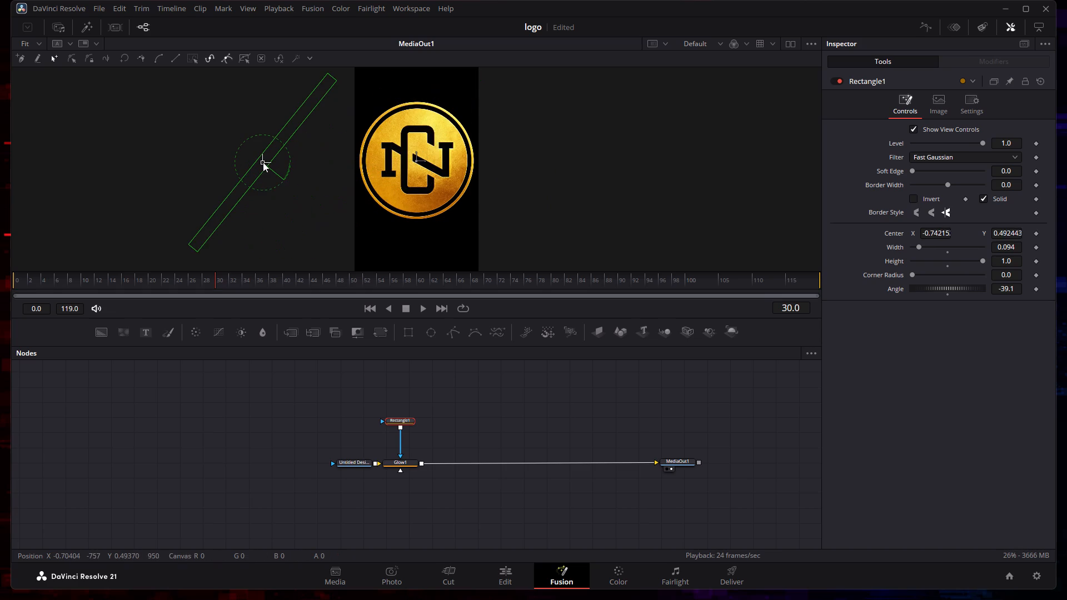
drag(263, 162, 281, 156)
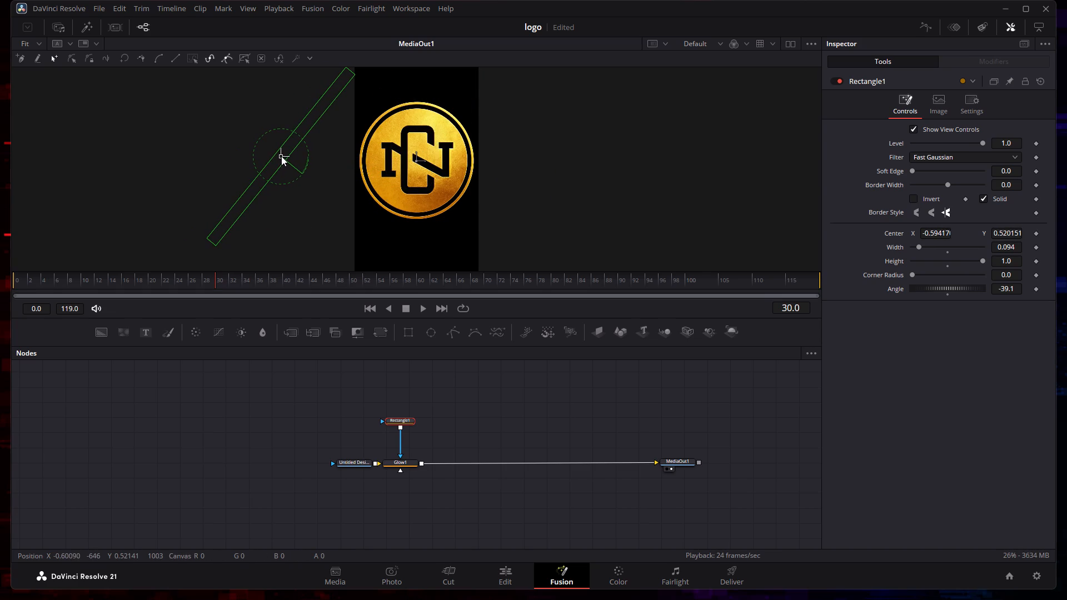
drag(281, 156, 283, 161)
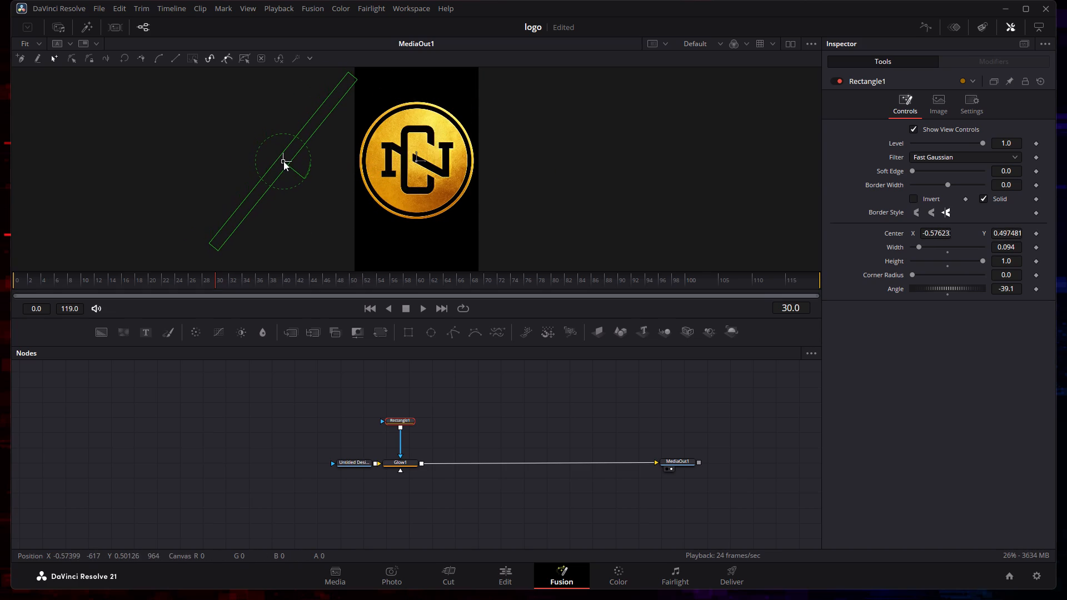
drag(283, 161, 416, 161)
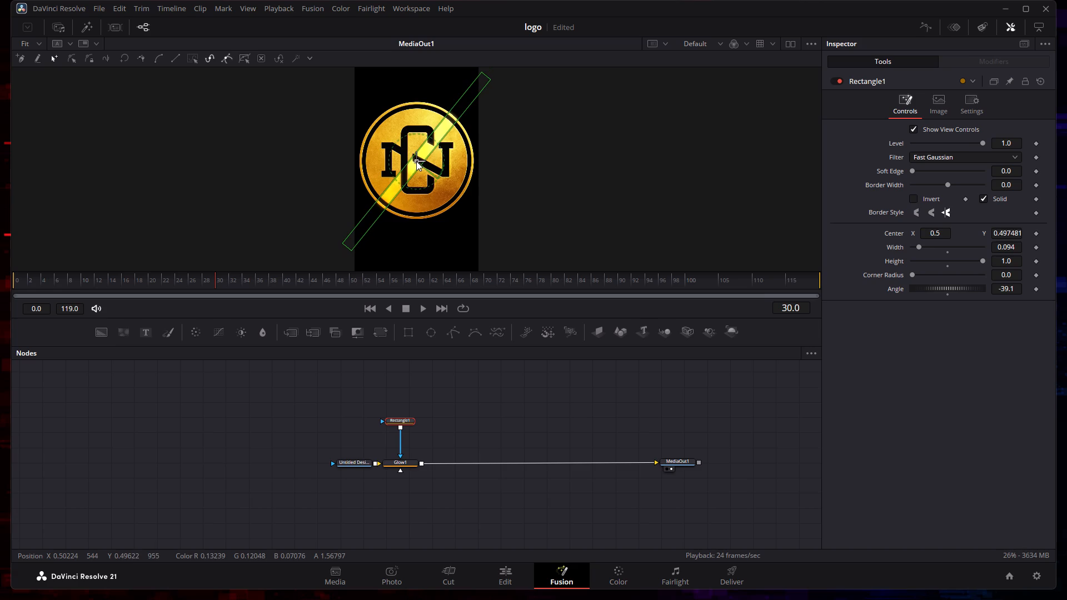
drag(416, 161, 320, 163)
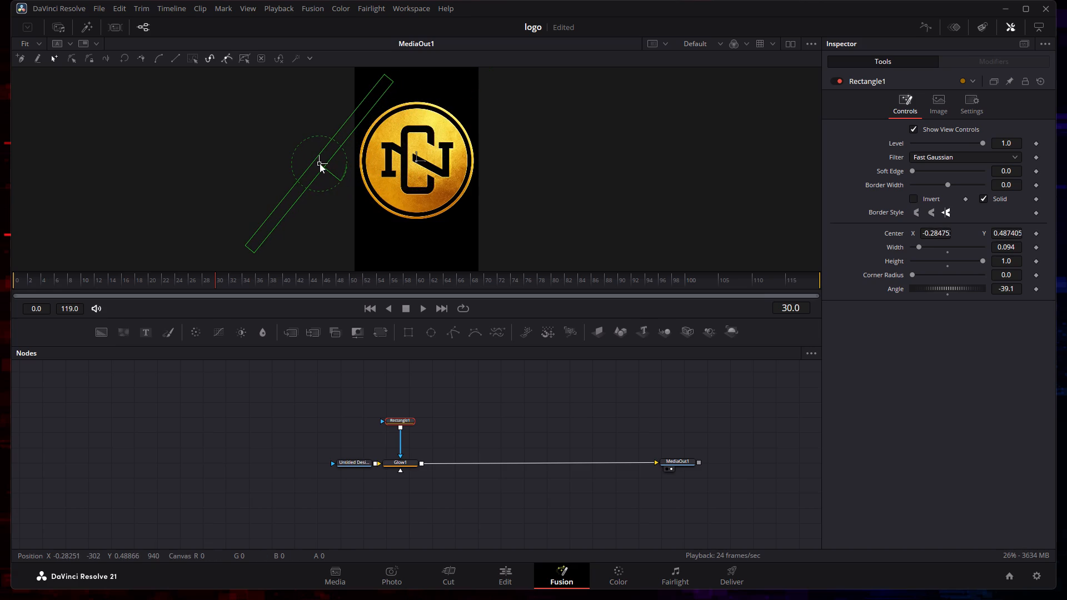
drag(320, 163, 318, 163)
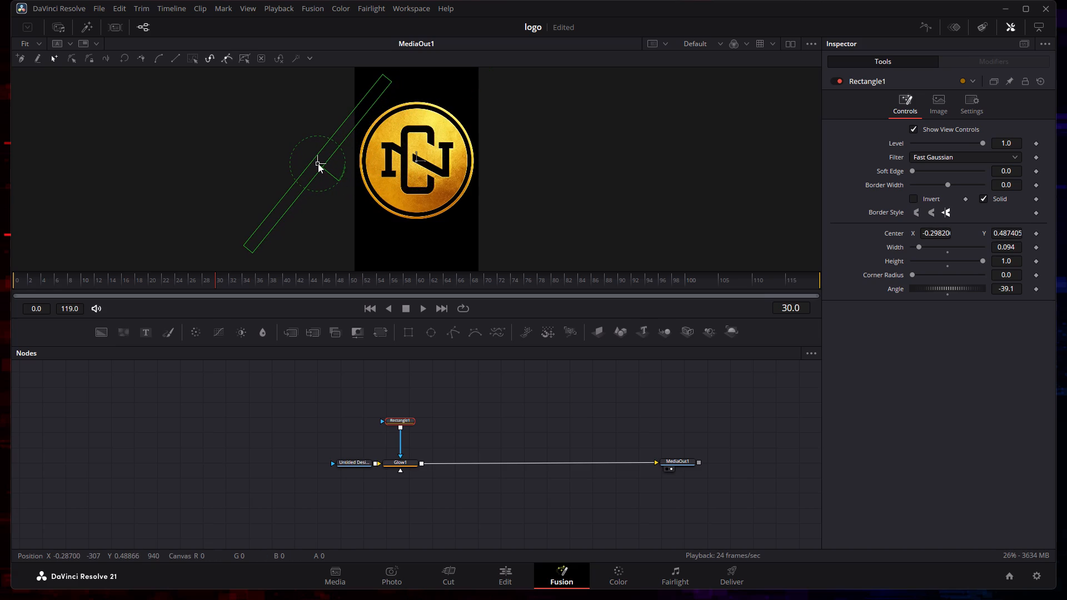
drag(318, 163, 313, 164)
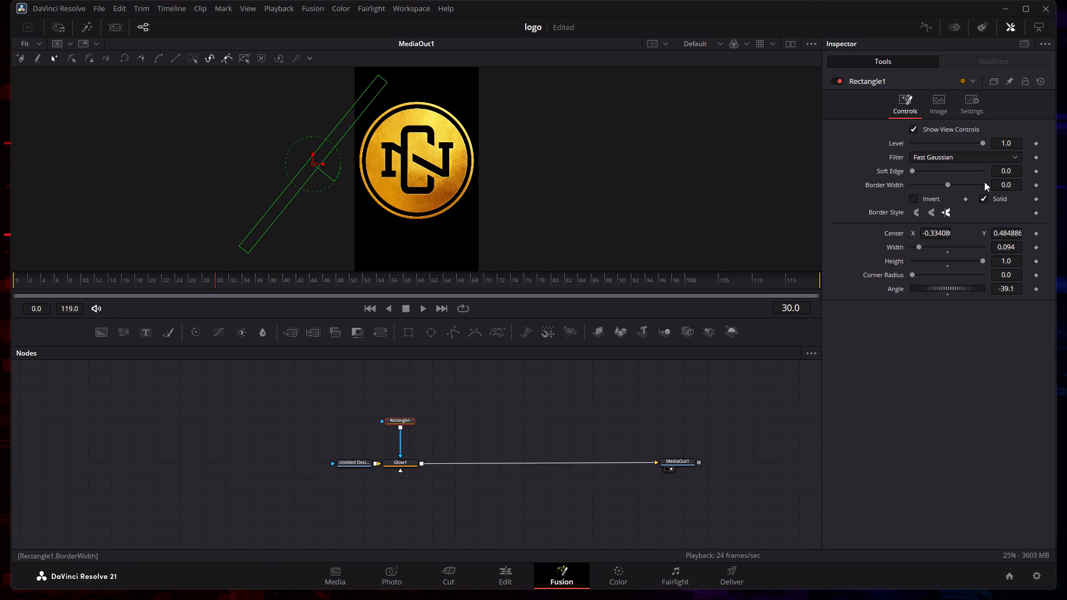
click(1035, 234)
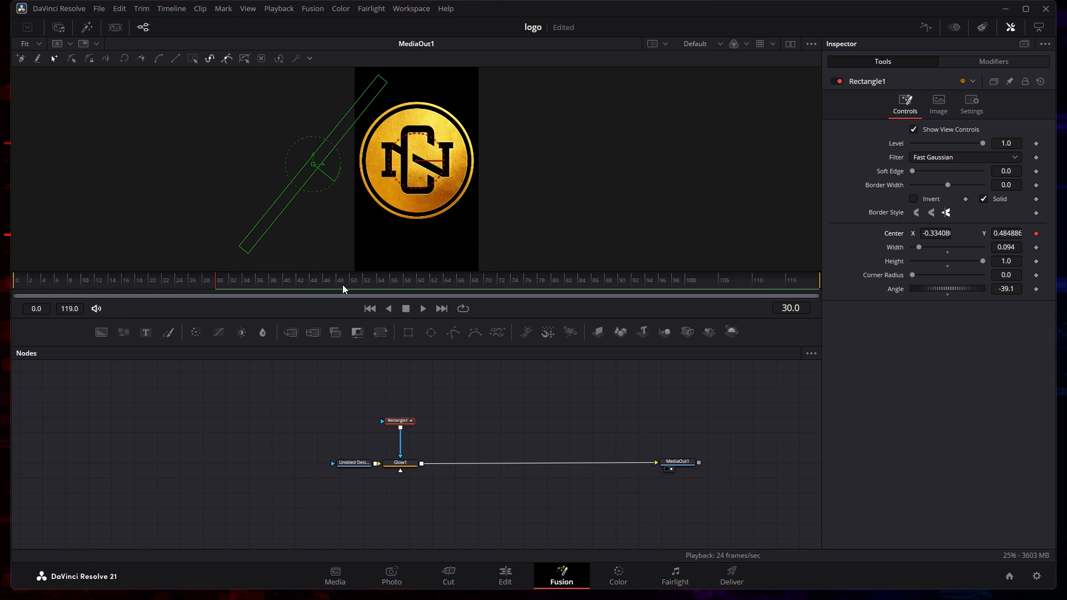
At frame 60, move the Rectangle1 mask past the logo's right side to a Center of about X 1.513, Y 0.5.
click(417, 280)
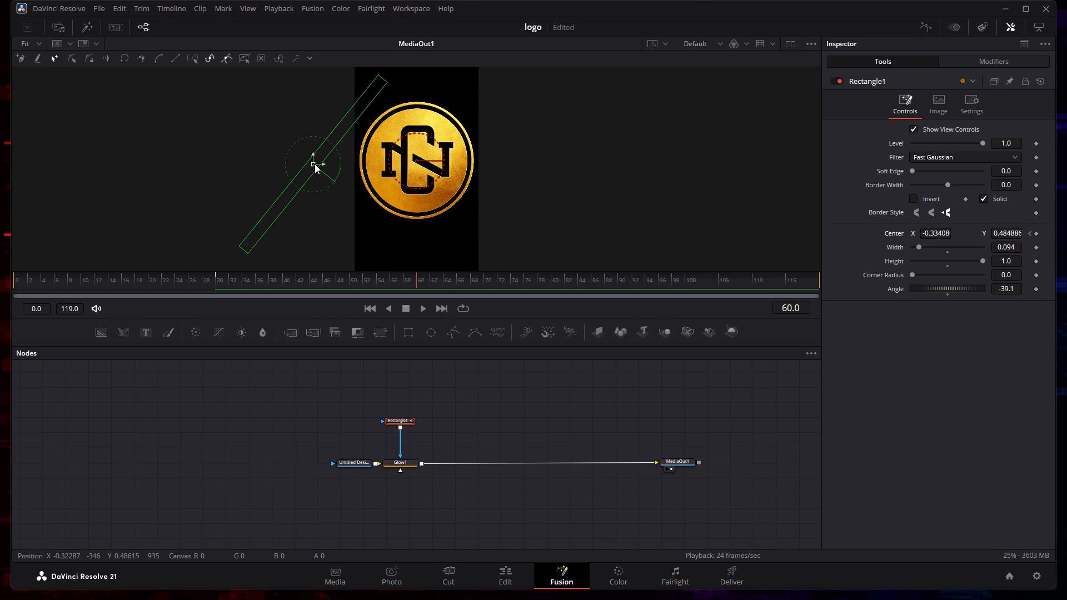
drag(313, 164, 335, 163)
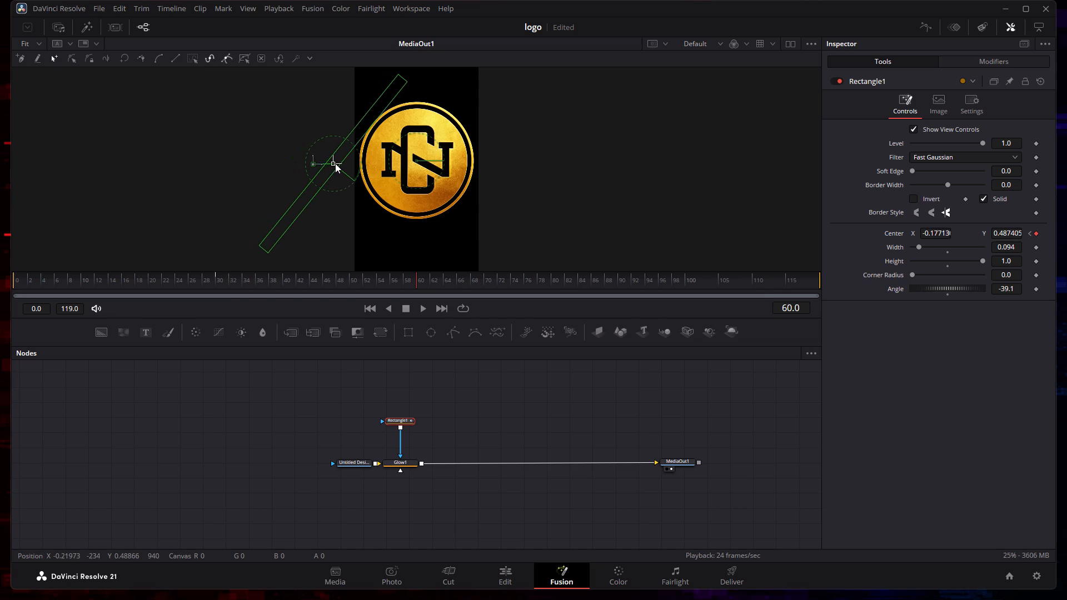
drag(335, 163, 525, 162)
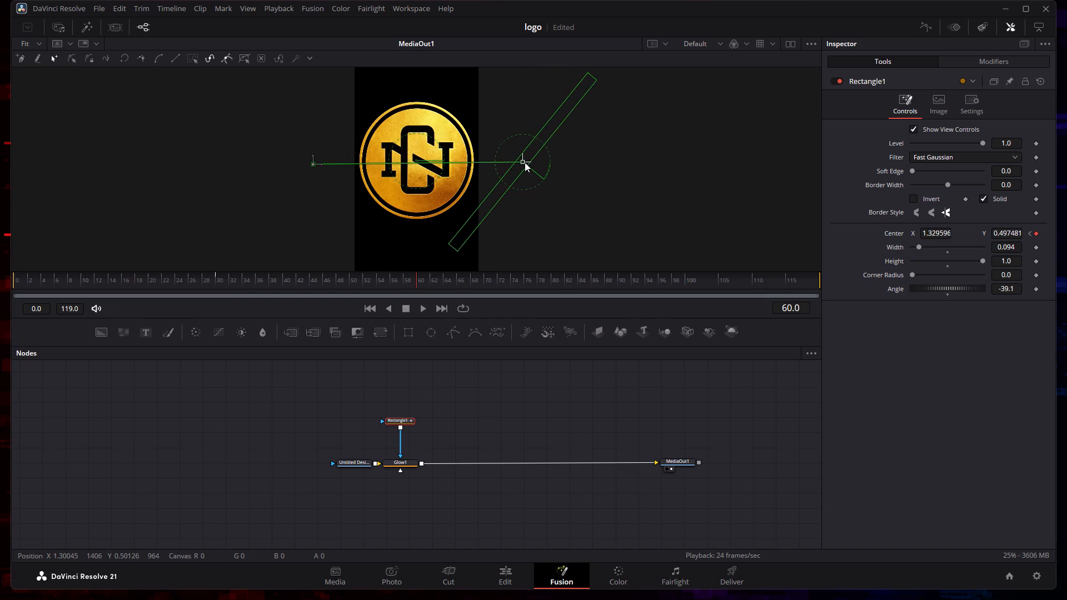
drag(525, 162, 537, 162)
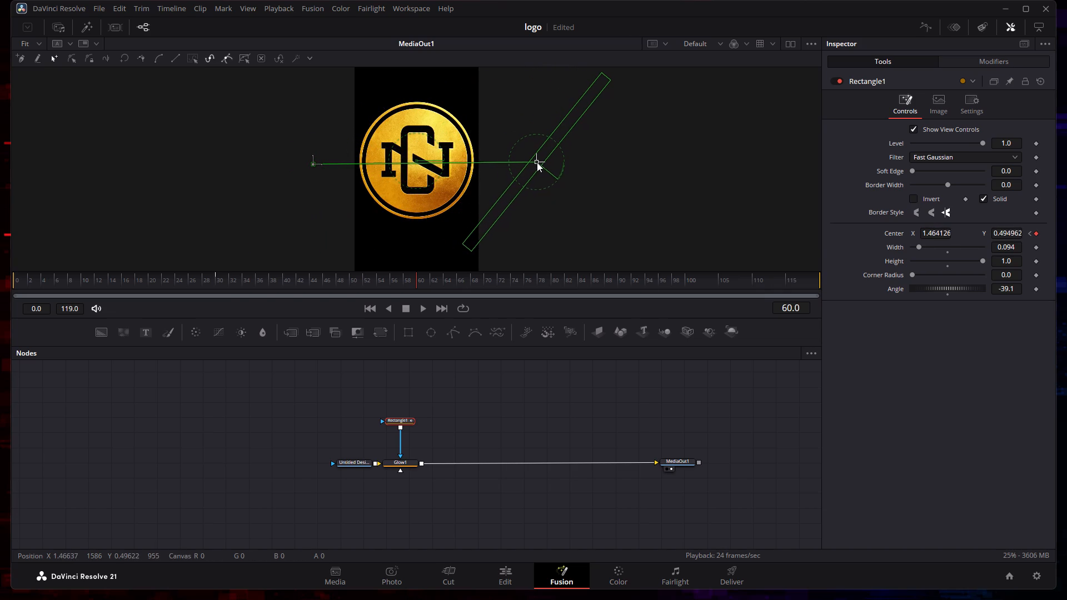
drag(537, 162, 539, 163)
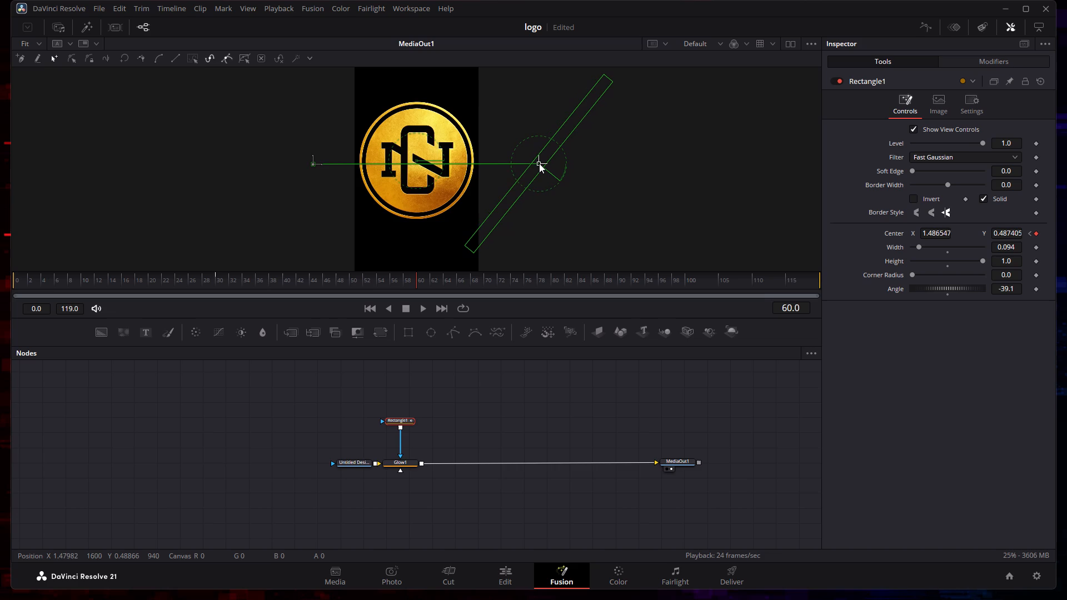
drag(539, 163, 541, 159)
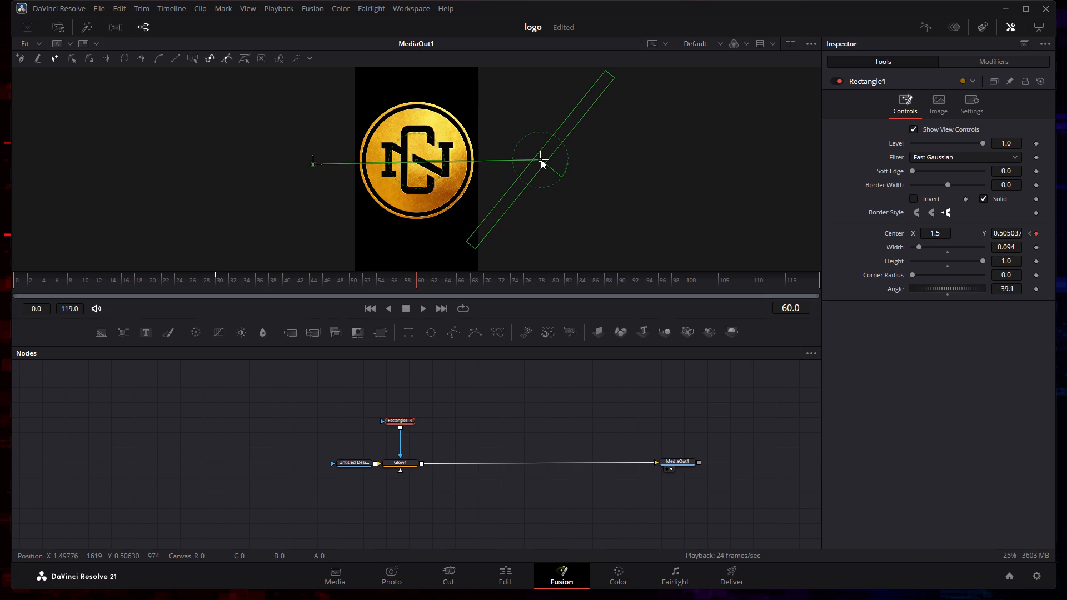
drag(541, 159, 542, 161)
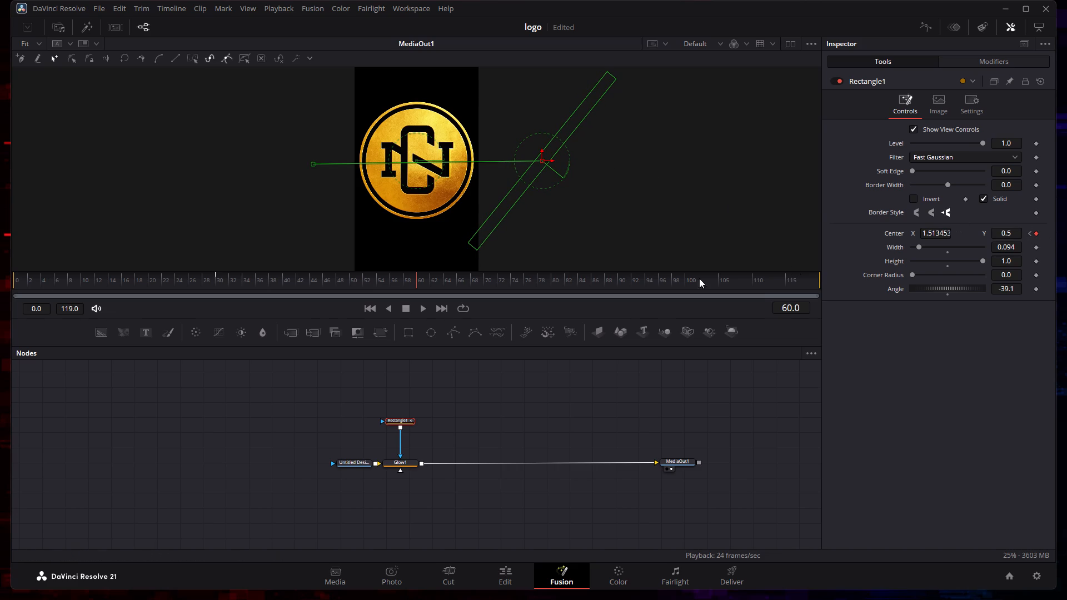
Play back the streak animation, turn on looping, and replay it continuously.
click(424, 311)
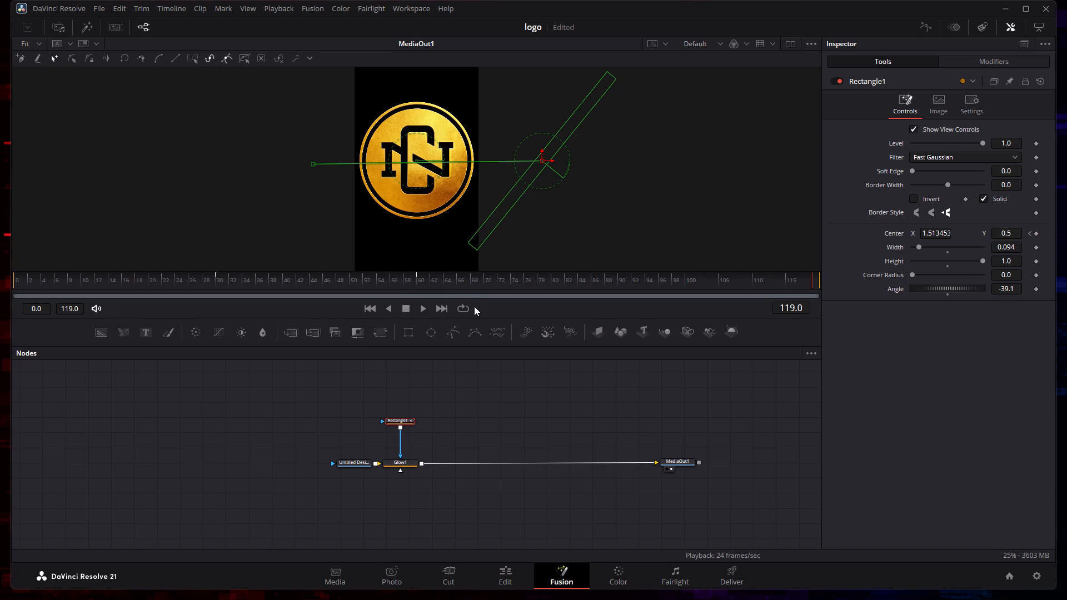
click(466, 308)
click(423, 309)
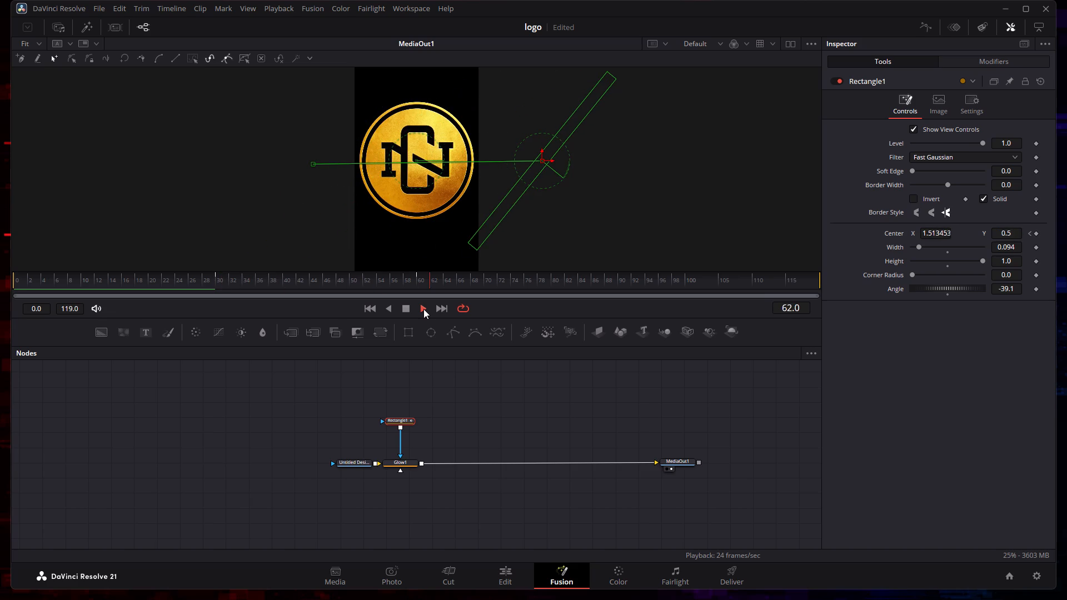
Raise Glow1's Blend to 0.15 and on to 0.2 while the animation loops.
click(401, 463)
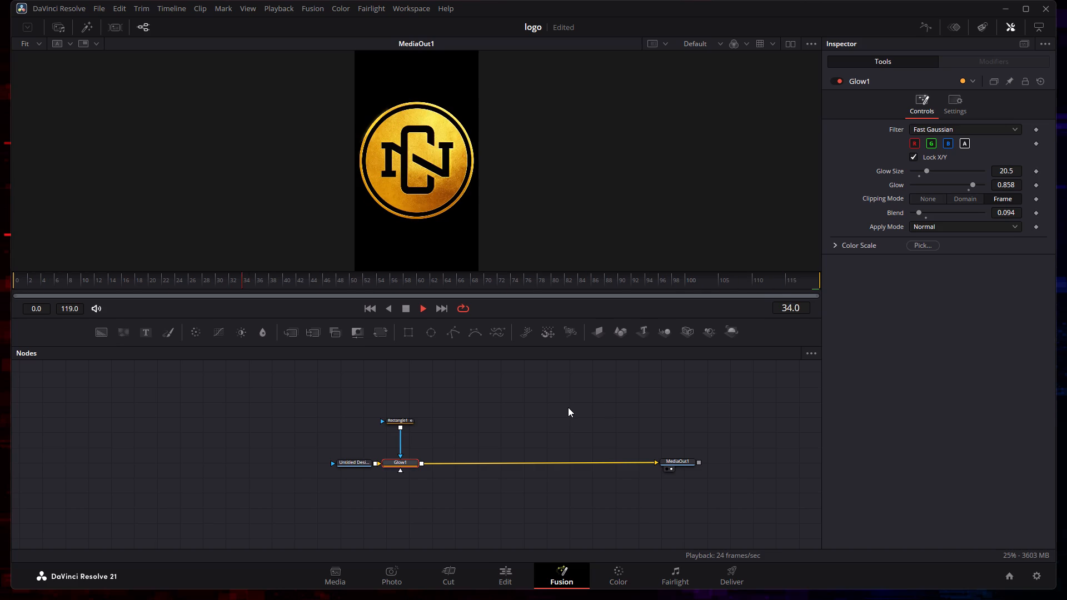
click(920, 212)
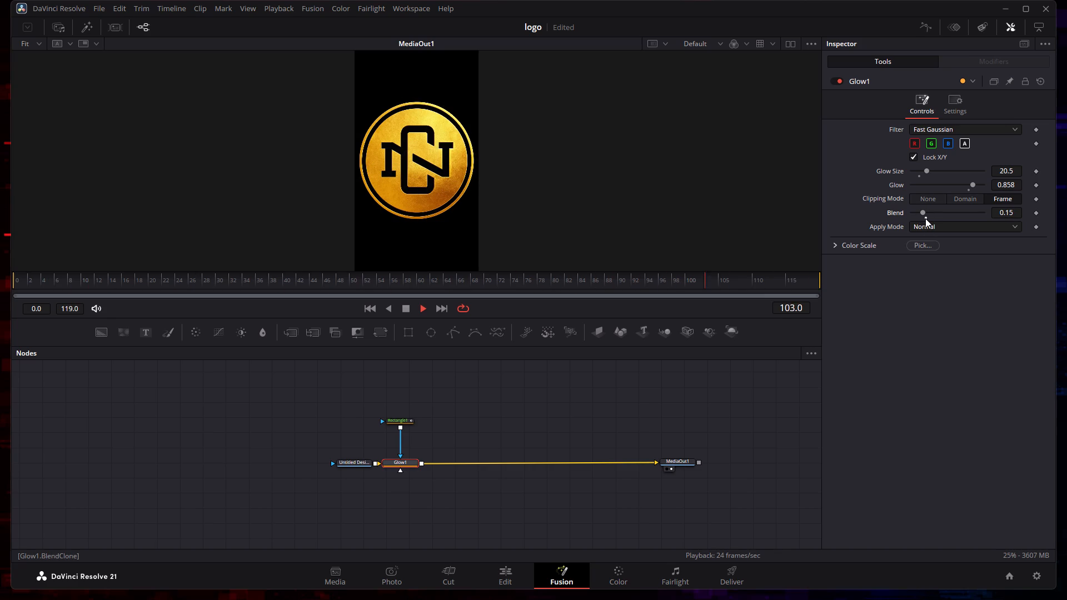
click(925, 218)
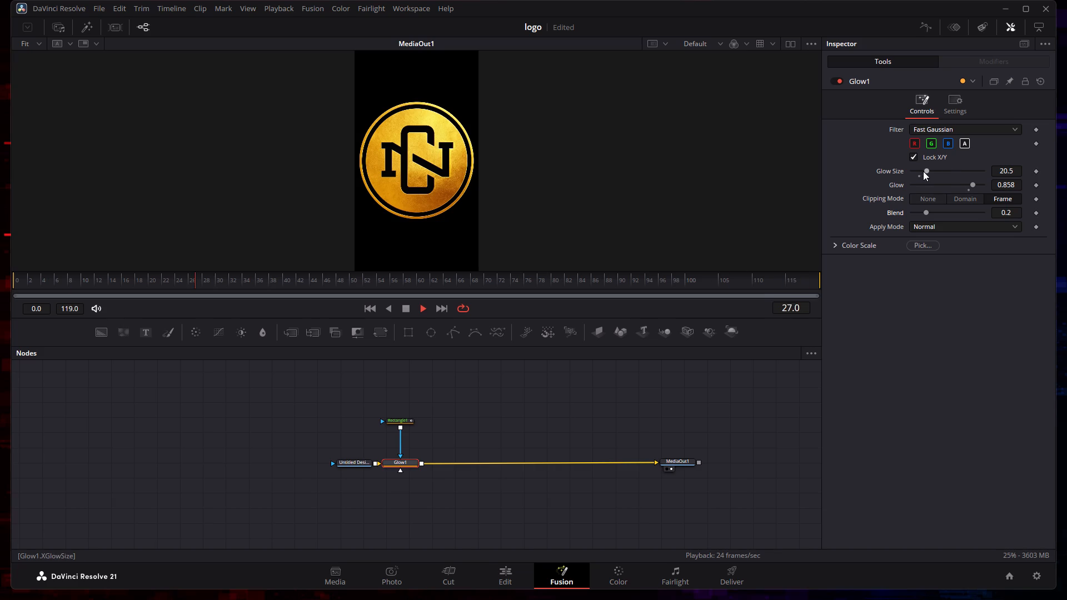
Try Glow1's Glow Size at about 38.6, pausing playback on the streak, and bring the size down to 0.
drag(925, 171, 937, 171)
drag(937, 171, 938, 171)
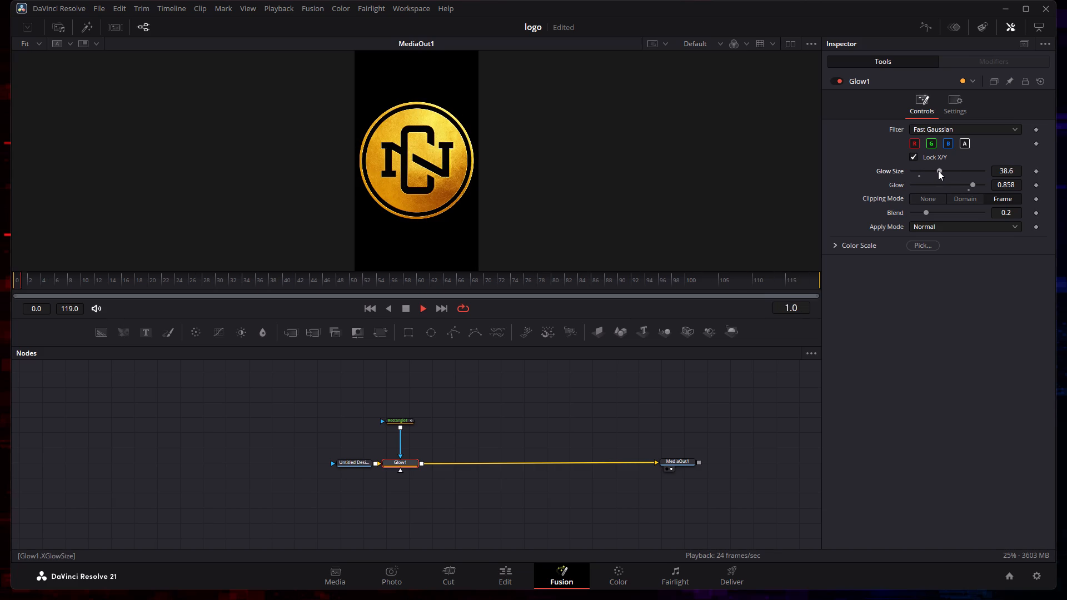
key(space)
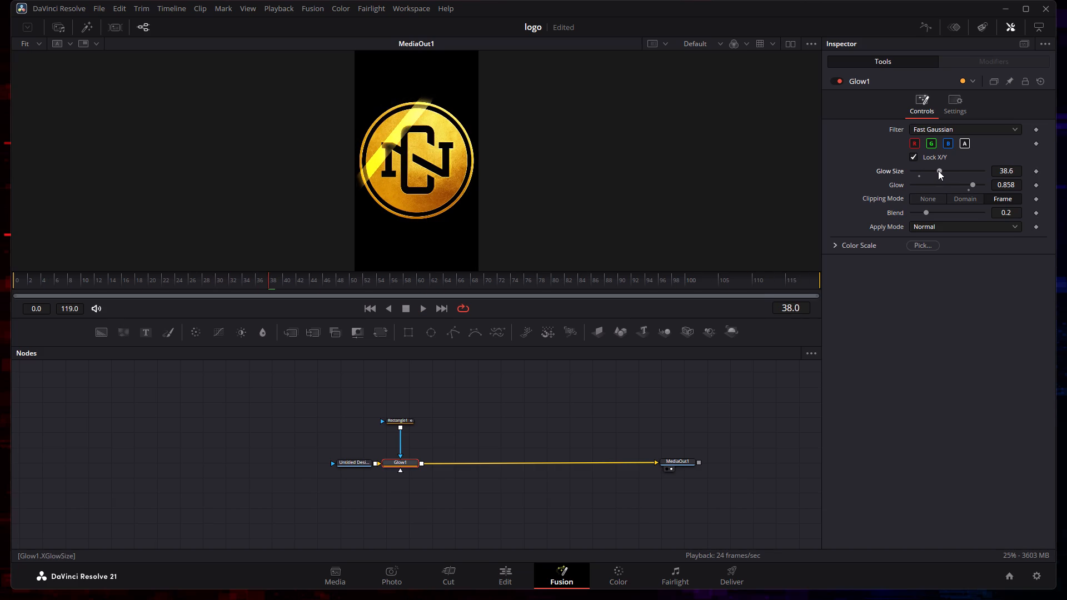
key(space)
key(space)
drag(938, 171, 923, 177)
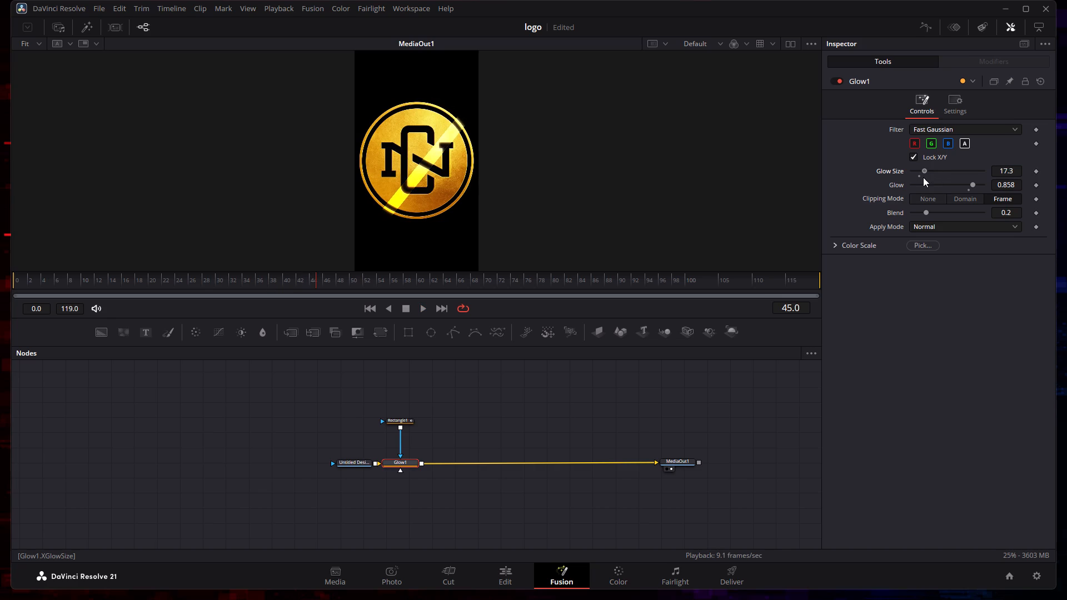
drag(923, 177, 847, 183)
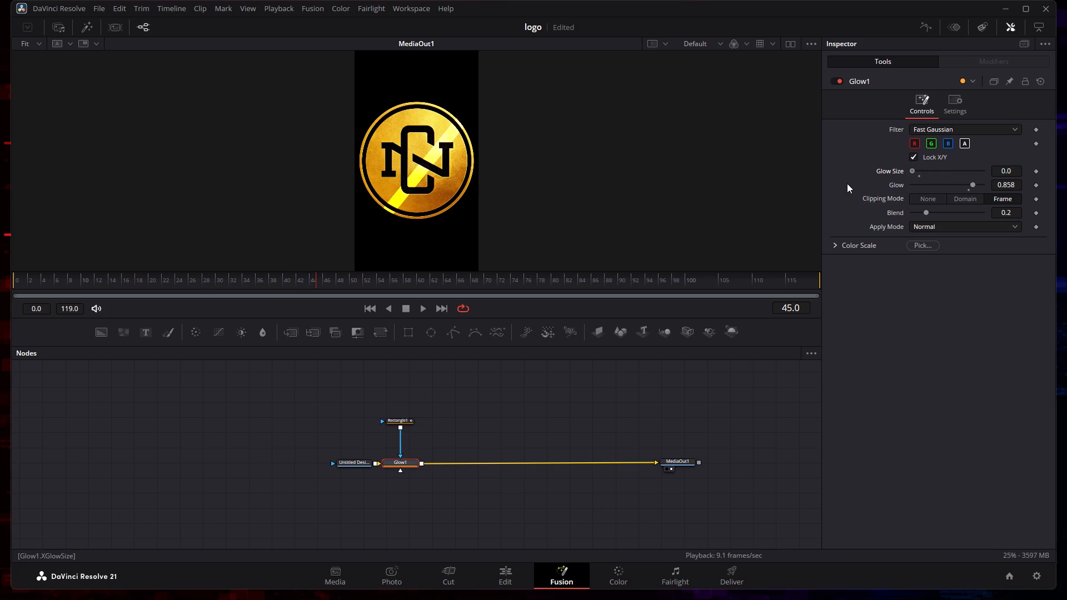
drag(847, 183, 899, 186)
Try lowering Glow1's Glow amount to about 0.661, and reset it to 0.8.
drag(973, 184, 972, 189)
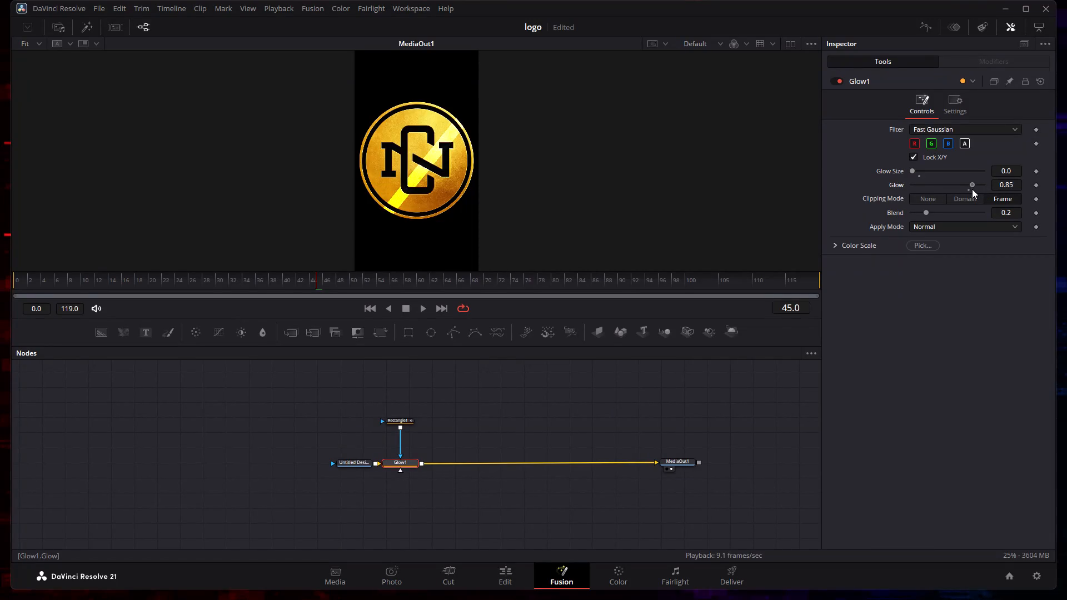
drag(972, 189, 959, 192)
click(969, 191)
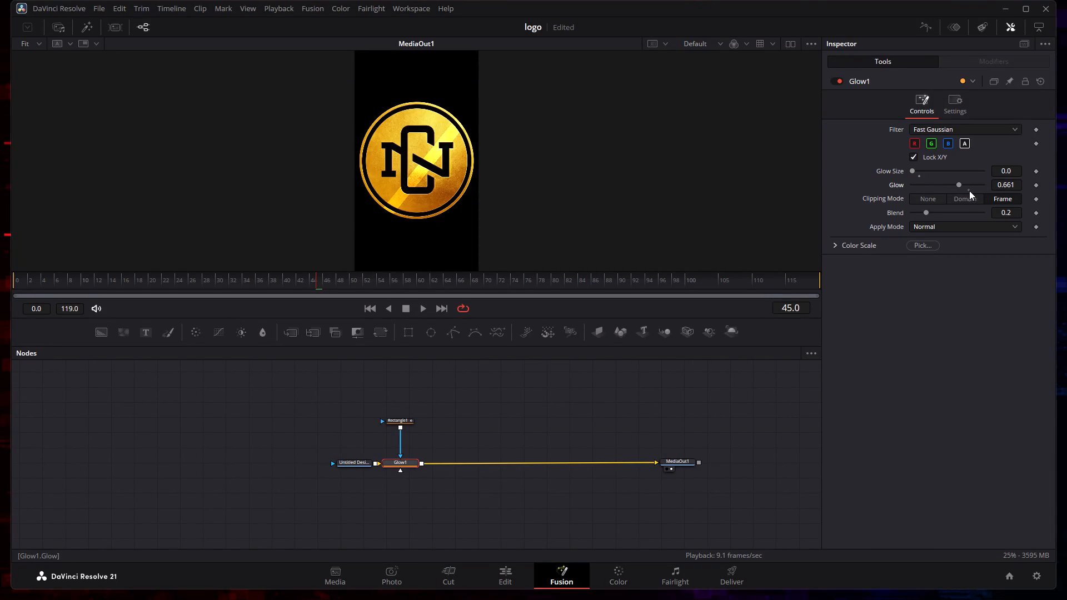
Try Glow1's Glow Size up to 100, and settle it at the default of 10.
drag(911, 167, 925, 170)
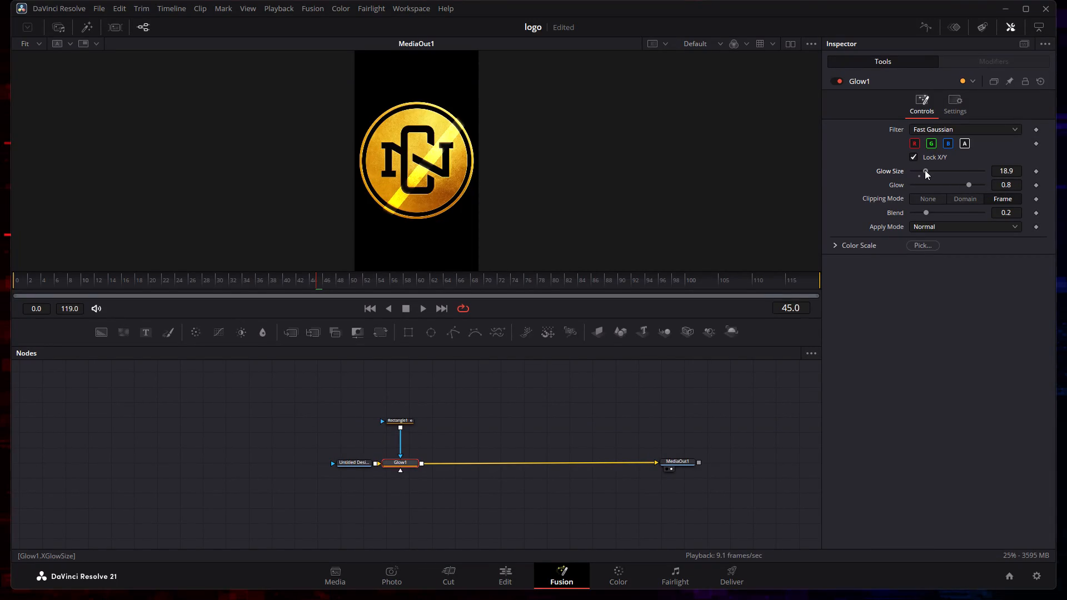
drag(925, 170, 1011, 176)
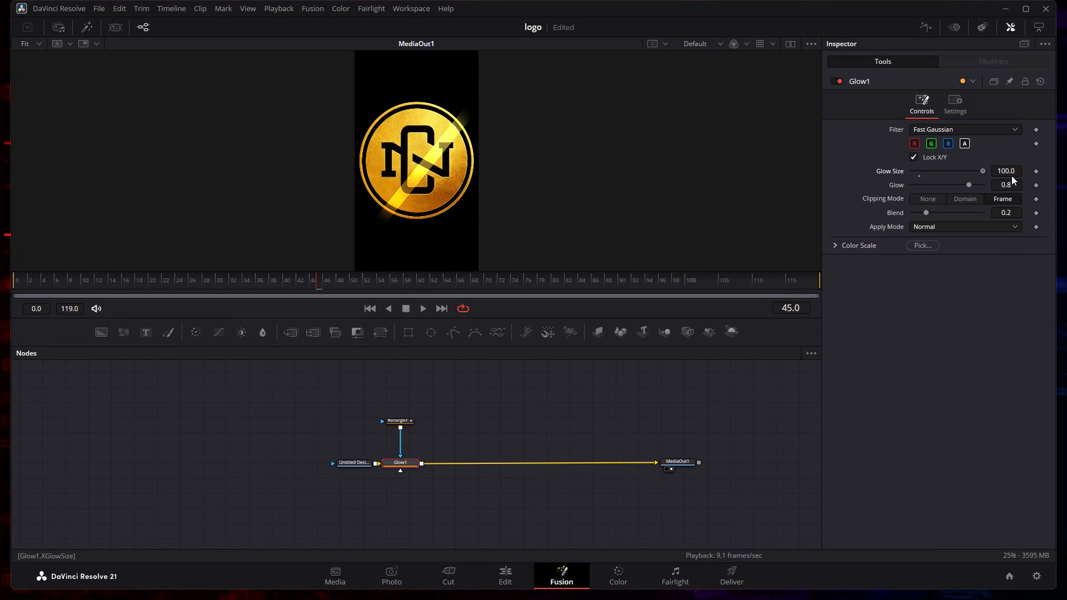
drag(1011, 176, 920, 184)
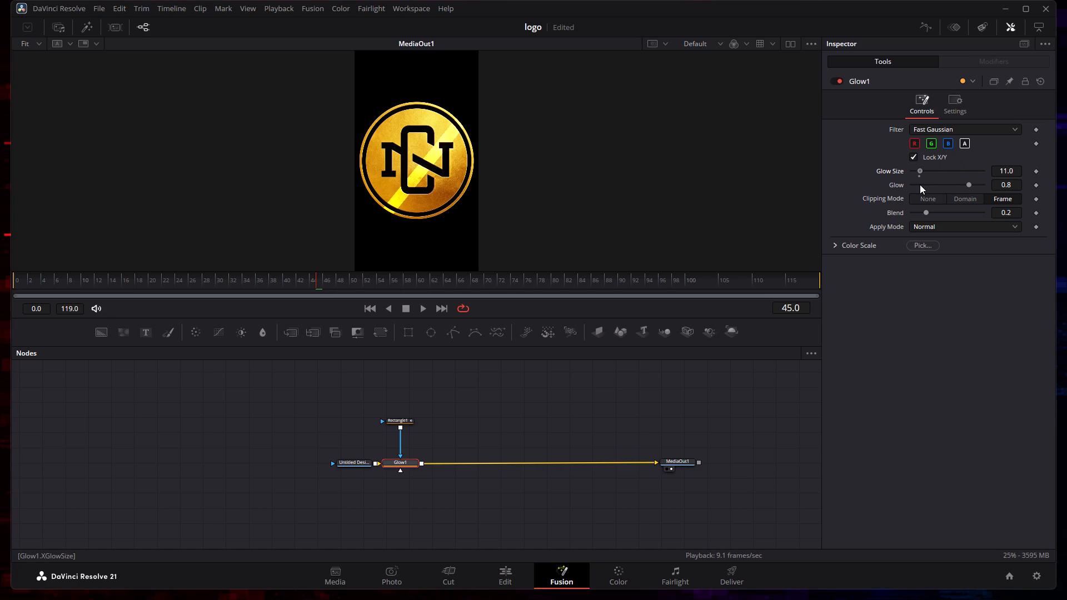
drag(920, 184, 925, 184)
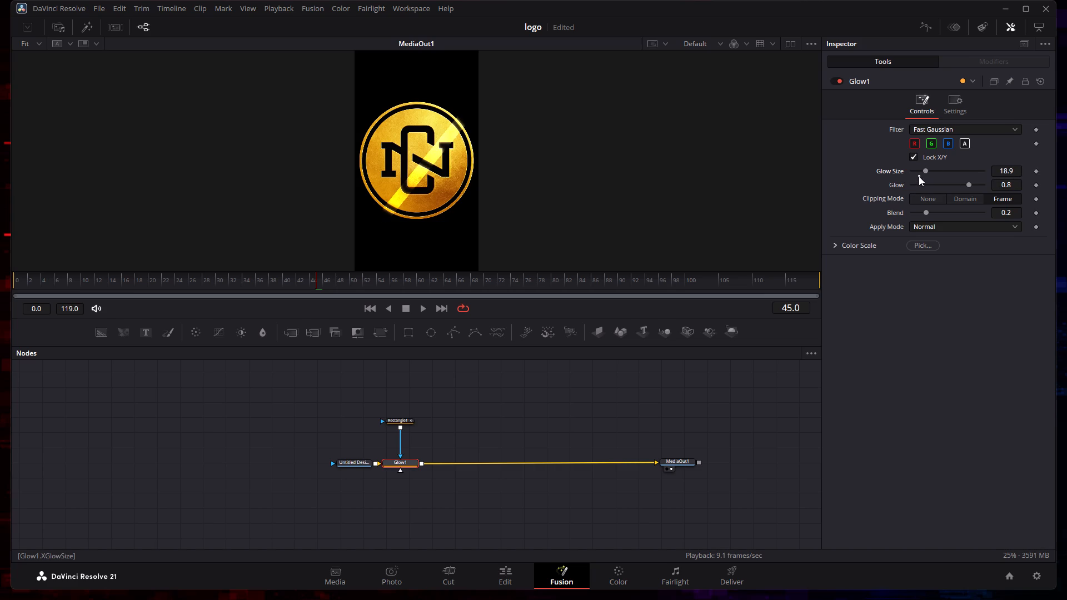
click(919, 176)
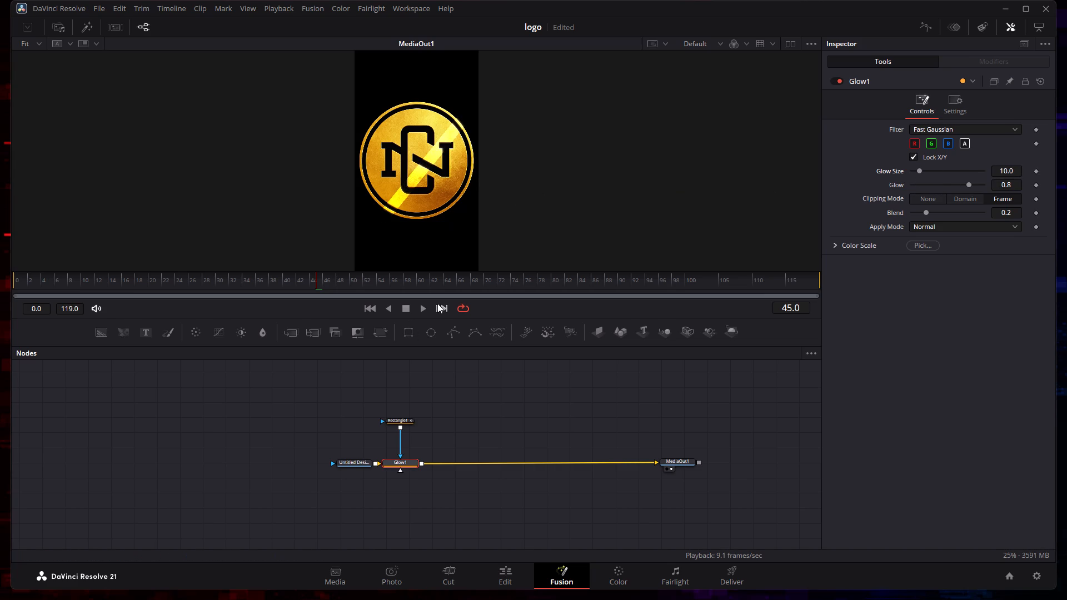
Play the looping streak animation and lower Glow1's Blend to about 0.118.
click(423, 309)
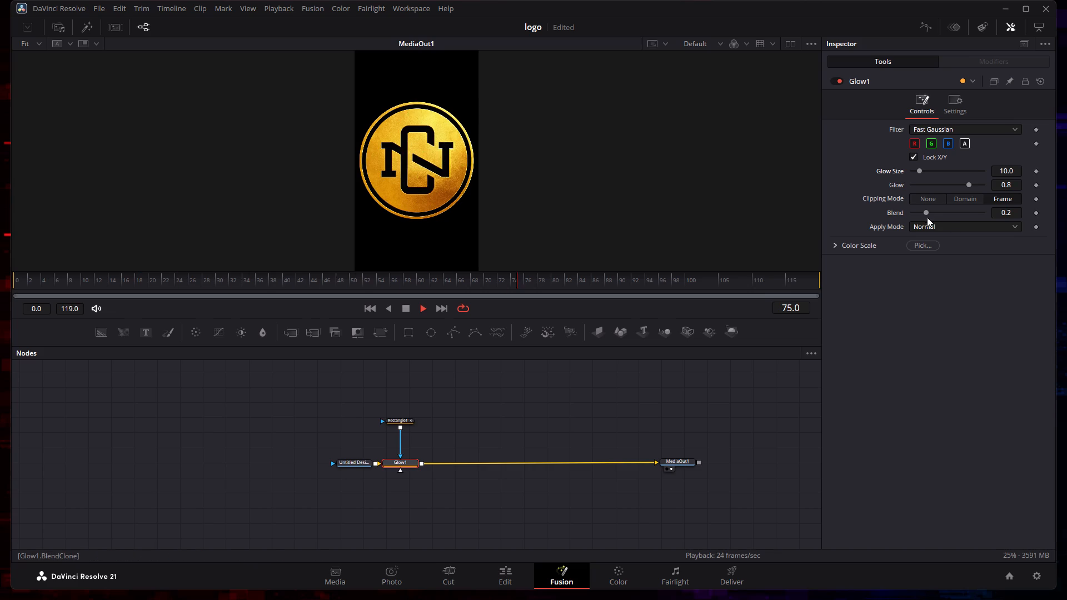
drag(927, 214, 921, 215)
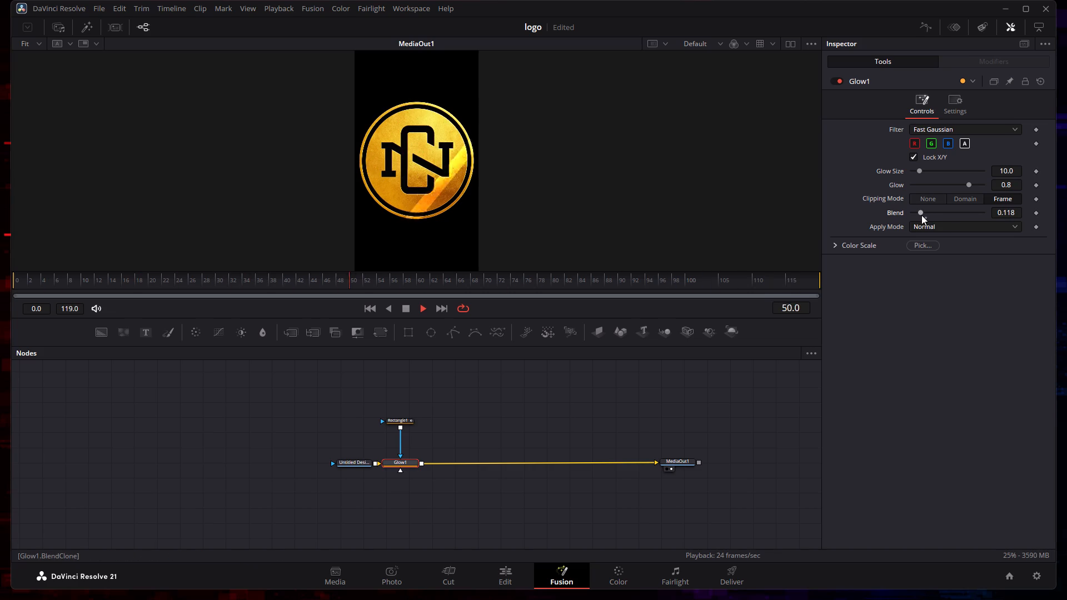
Adjust Glow1's Blend to about 0.142 while the streak animation plays.
click(921, 215)
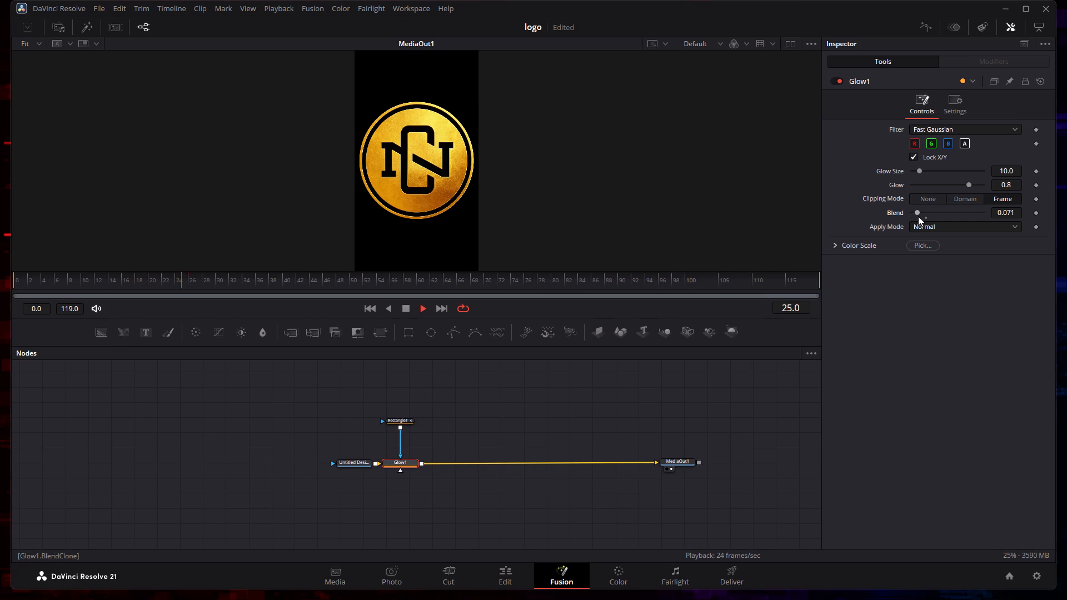
drag(918, 216, 923, 216)
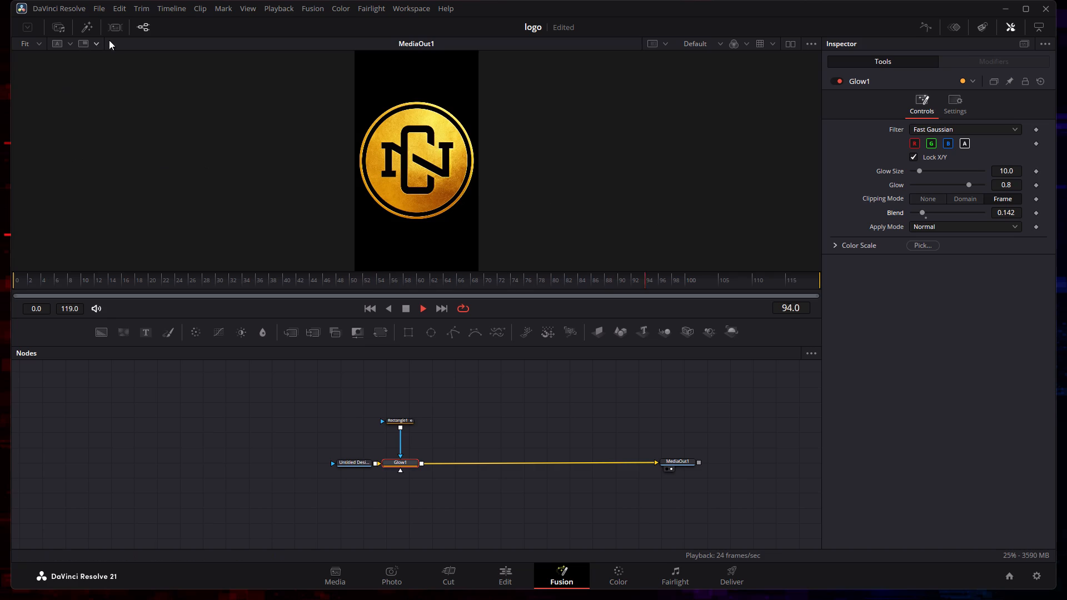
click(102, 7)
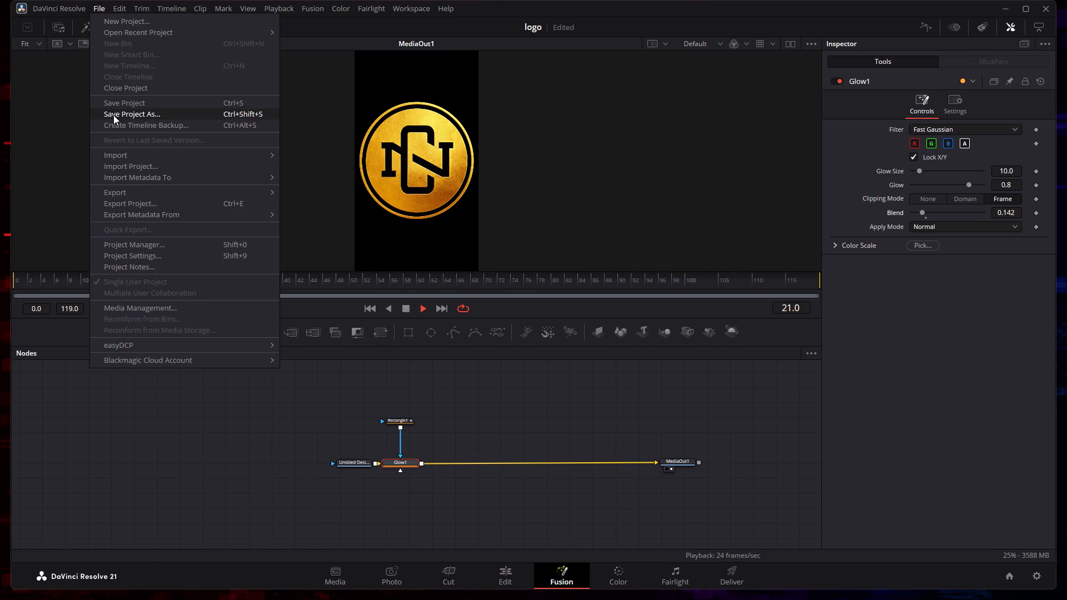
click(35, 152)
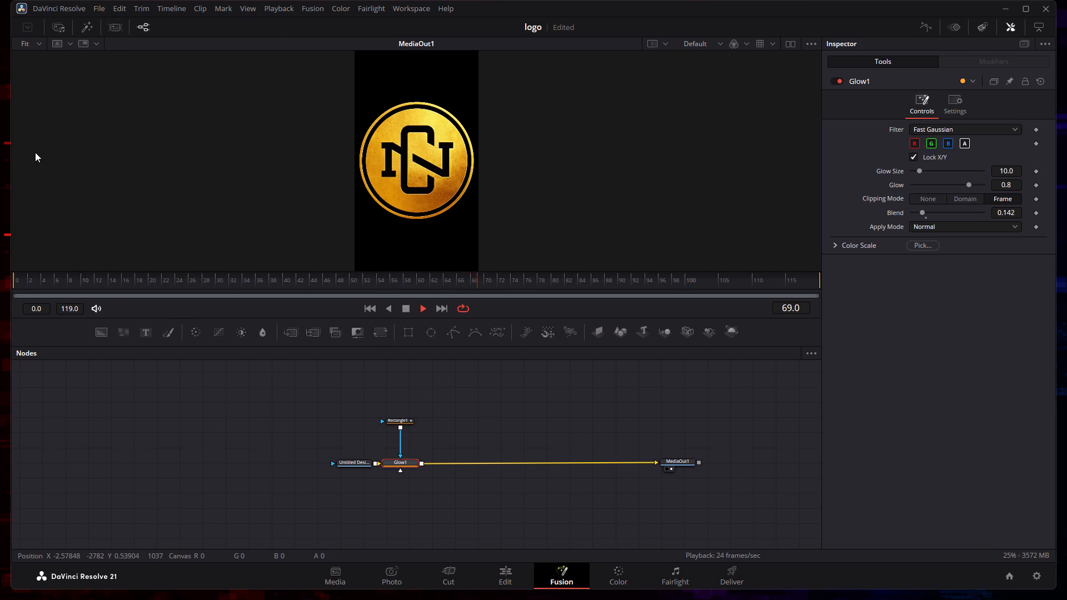
Switch to the Deliver page and set the custom export's video format to MP4.
click(723, 583)
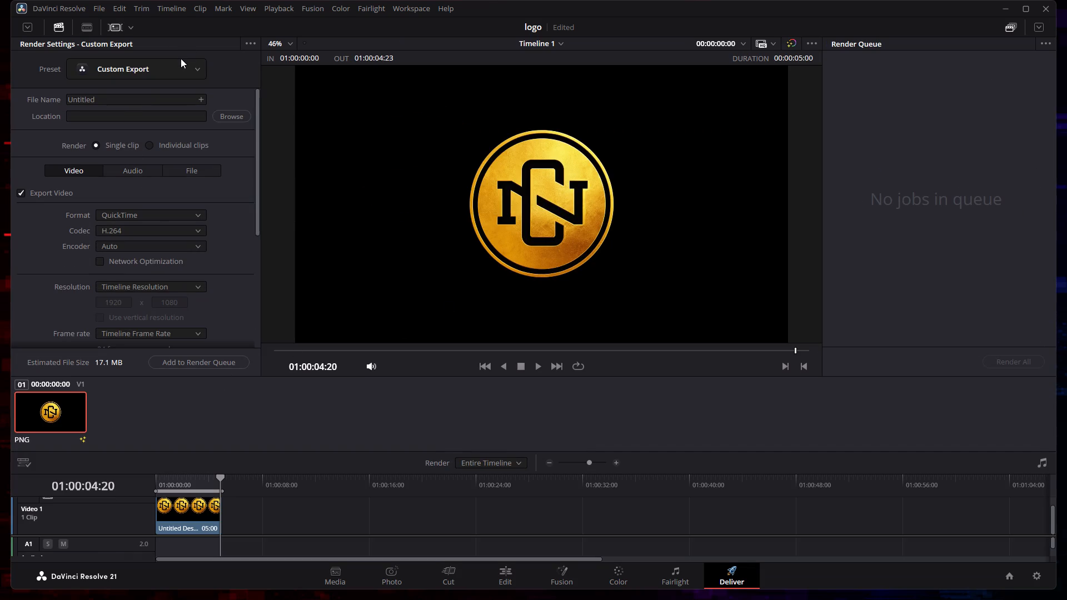
scroll(165, 215, down, 2)
click(167, 173)
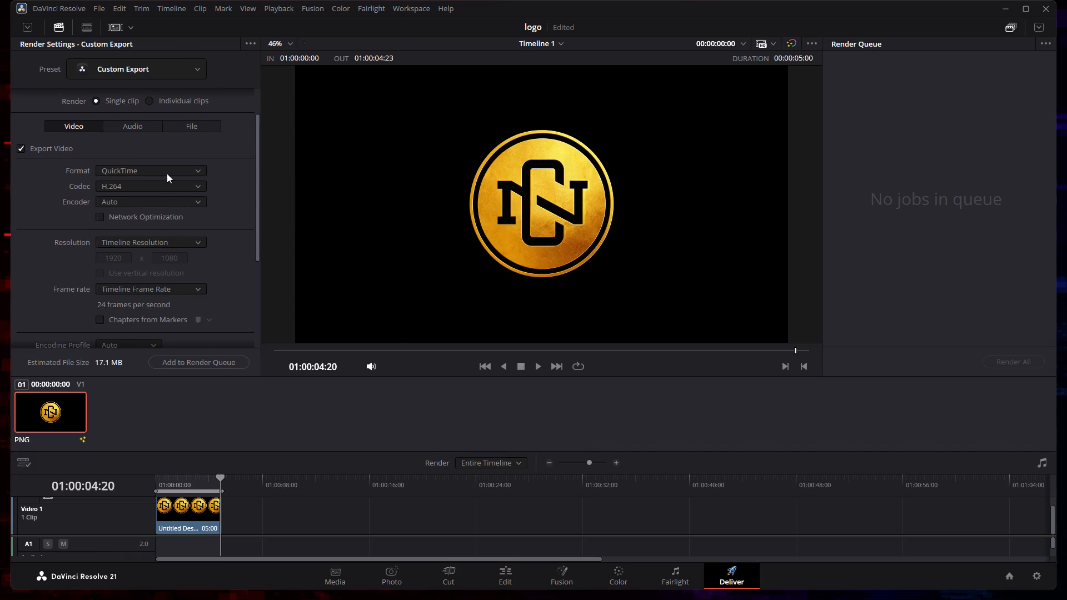
scroll(117, 252, down, 5)
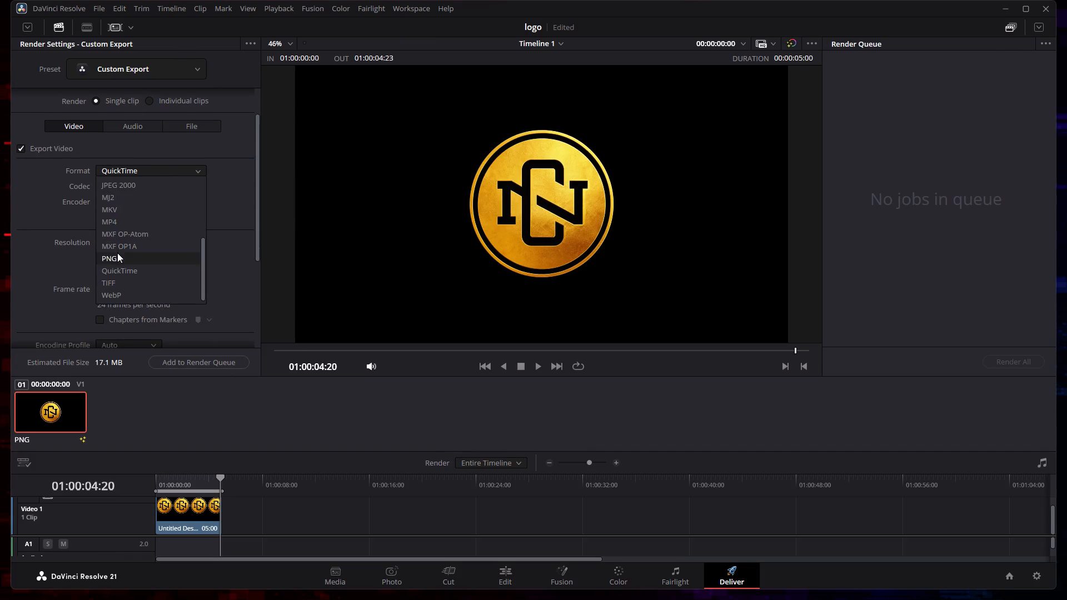
scroll(121, 266, up, 7)
scroll(121, 248, down, 1)
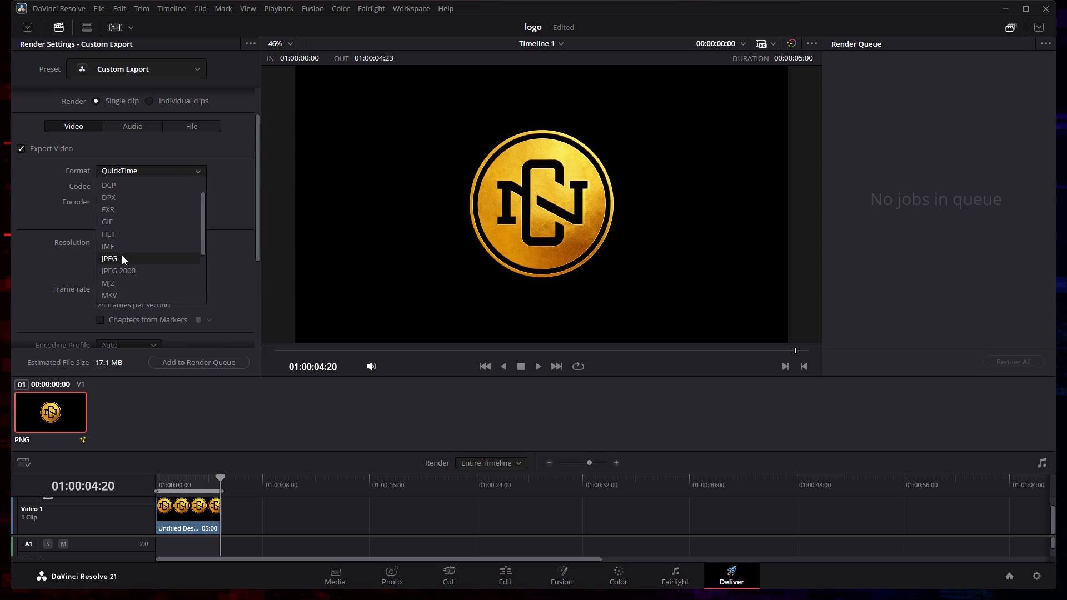
scroll(122, 255, down, 1)
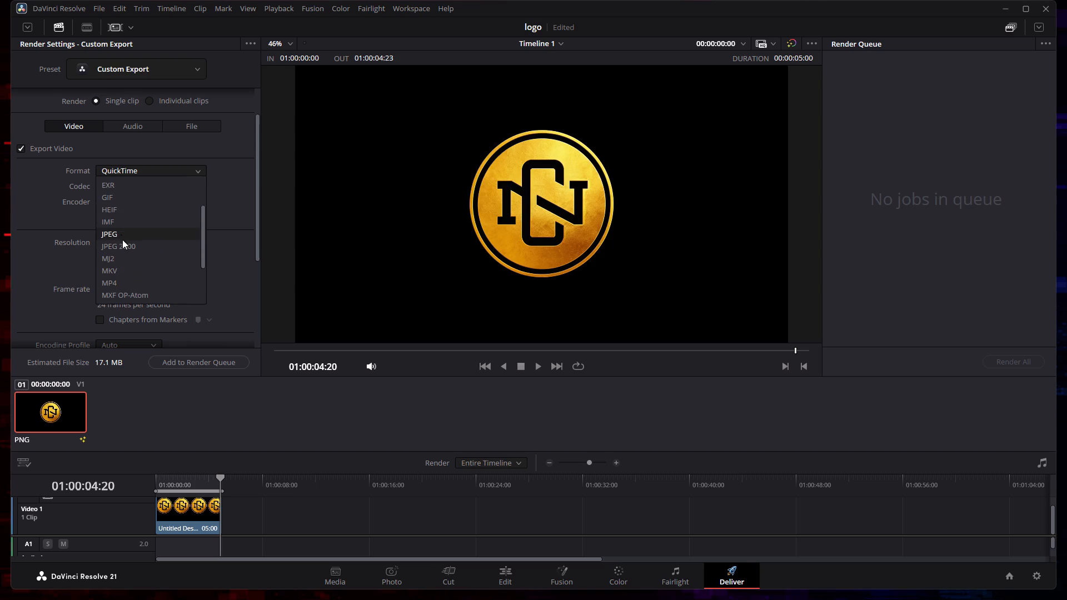
click(124, 284)
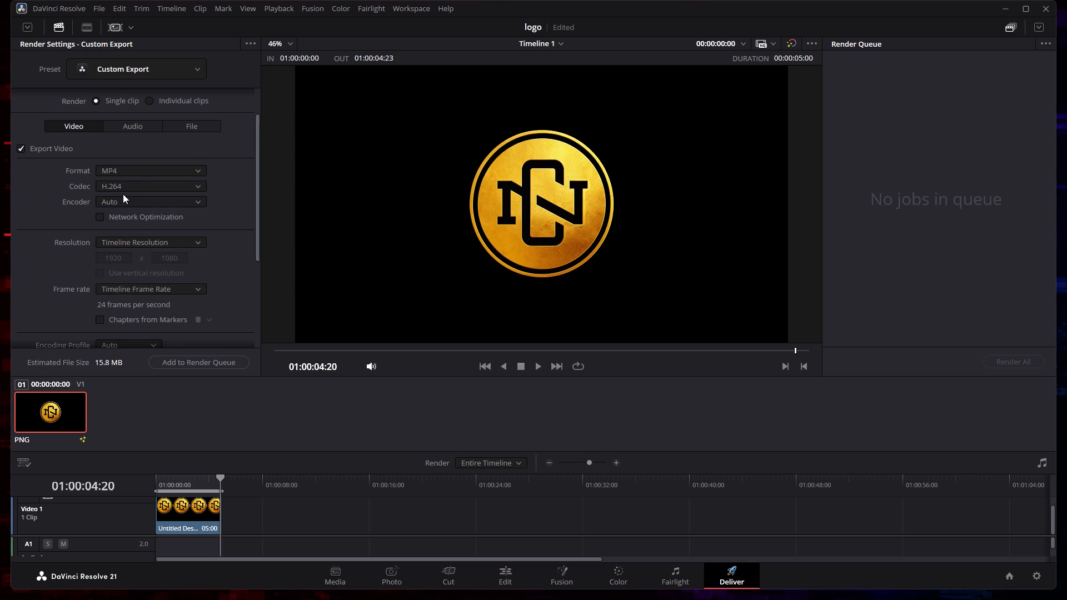
Set the export frame rate to 30 (3:2).
scroll(131, 275, down, 1)
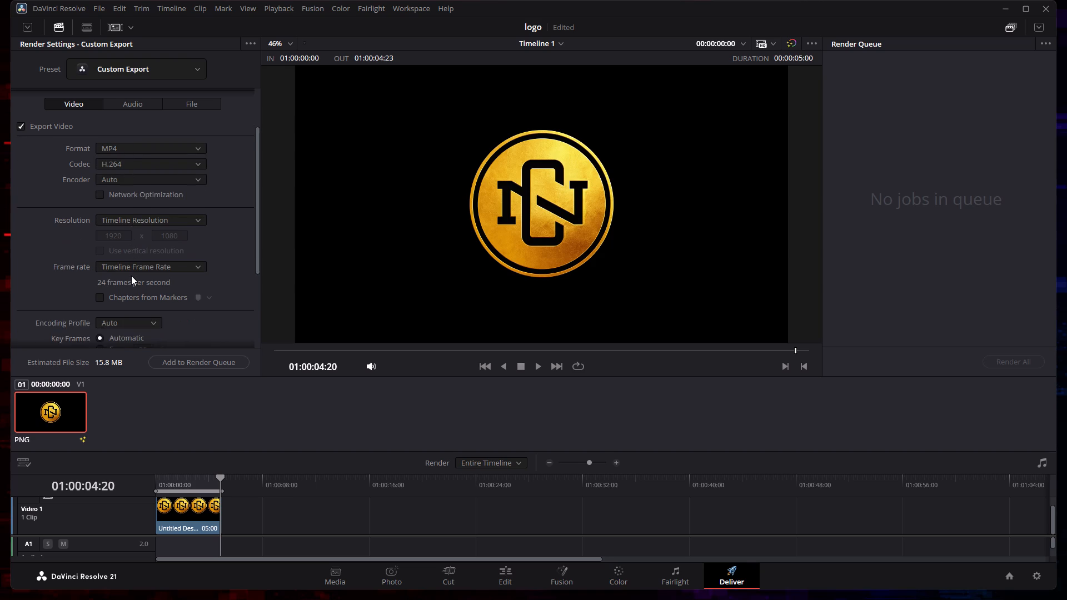
scroll(131, 276, down, 5)
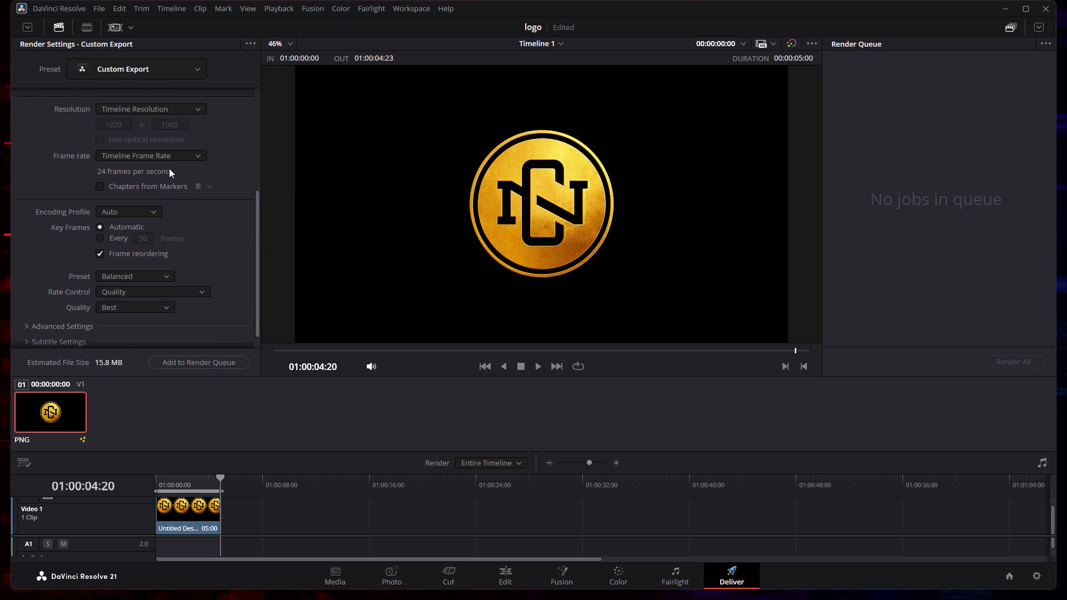
click(138, 156)
click(131, 212)
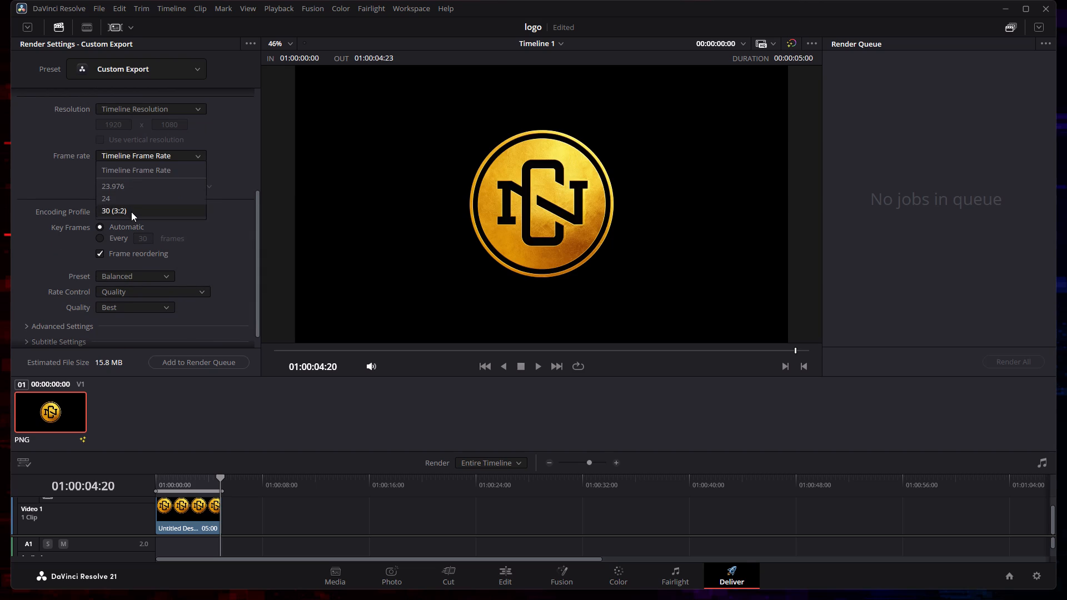
Set the export resolution to vertical 1080 x 1920 HD, going through a custom 1920 x 1080 size and enabling vertical resolution.
scroll(137, 257, down, 3)
scroll(137, 257, up, 3)
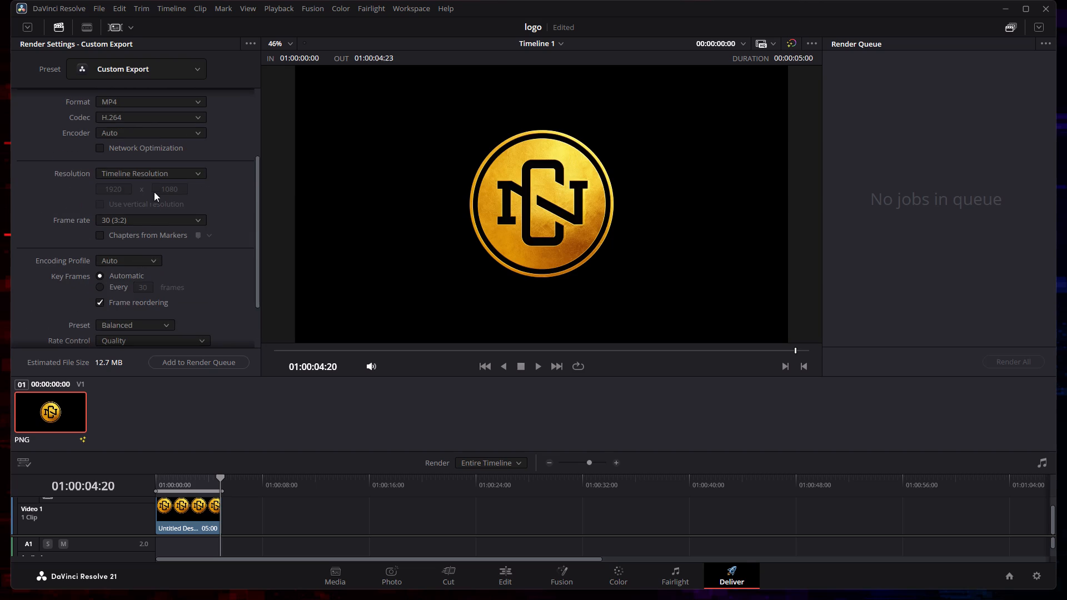
click(157, 176)
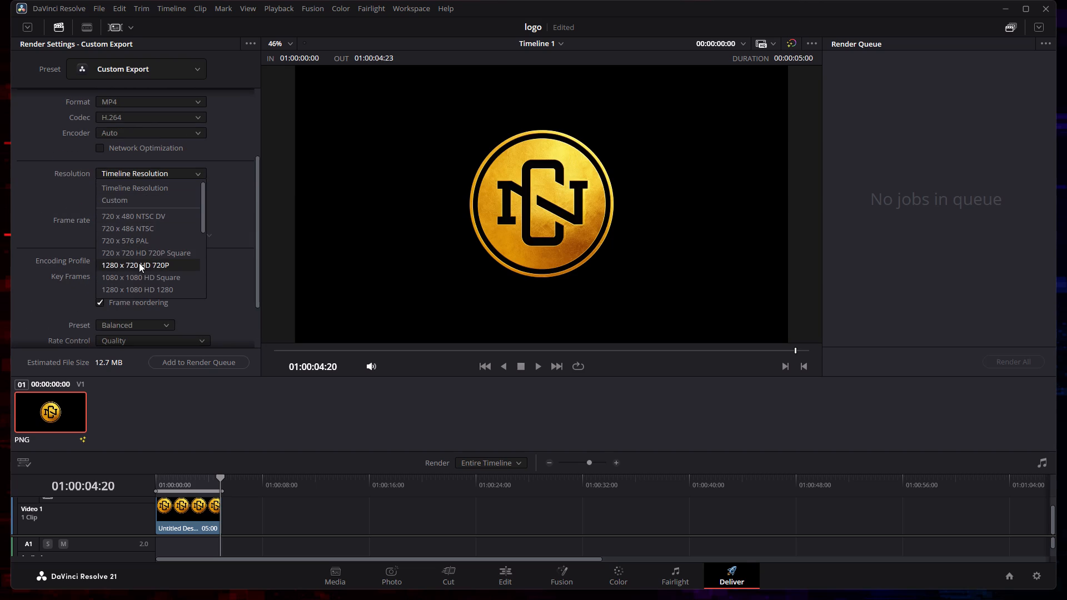
click(71, 185)
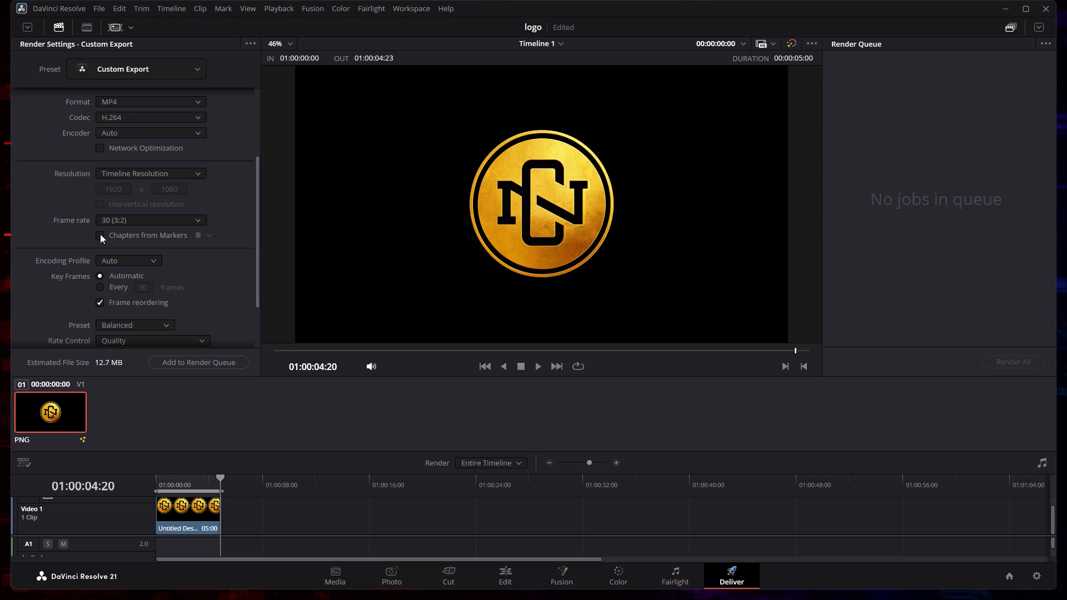
click(129, 167)
click(129, 171)
scroll(138, 299, down, 7)
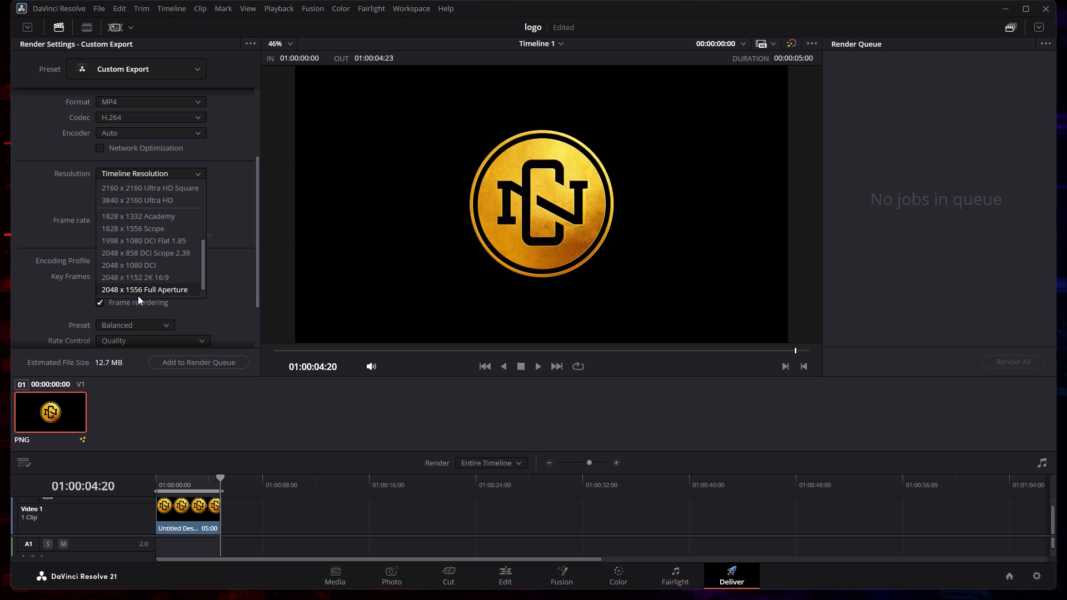
scroll(138, 296, down, 3)
scroll(139, 268, up, 8)
click(128, 198)
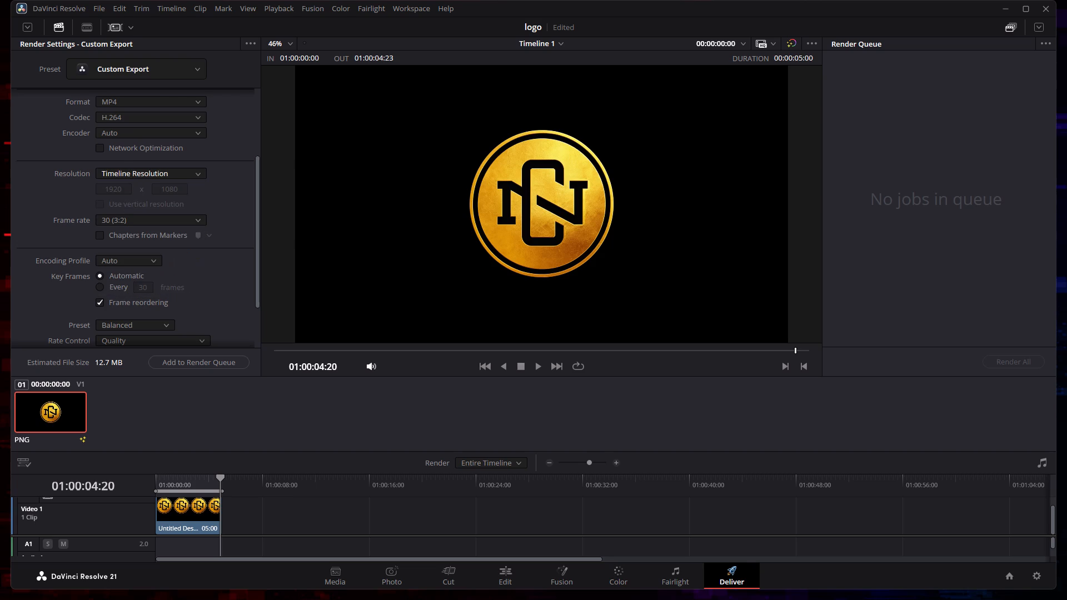
click(123, 191)
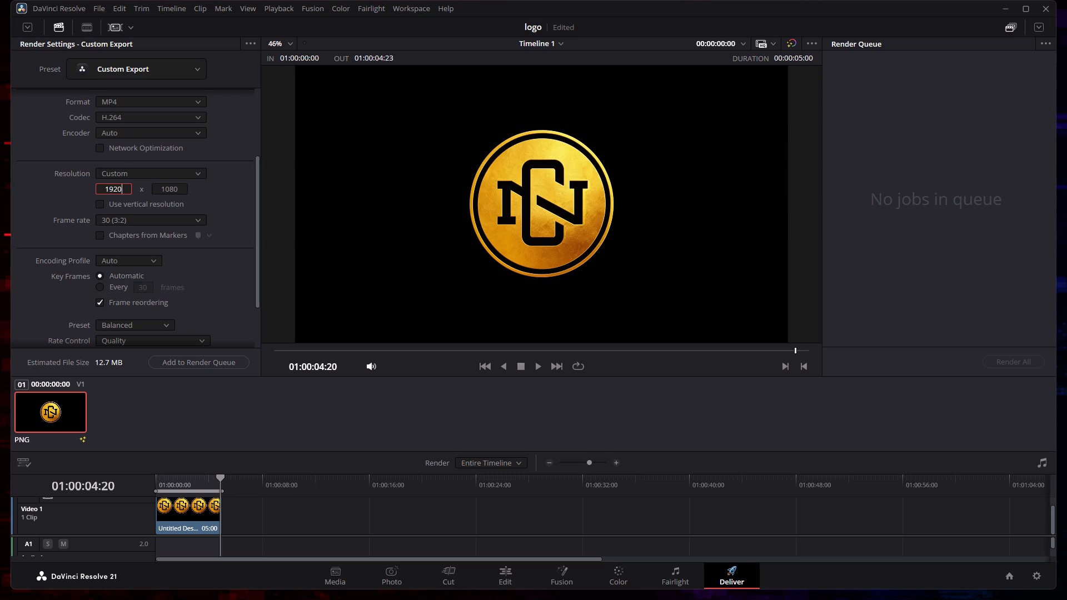
click(103, 204)
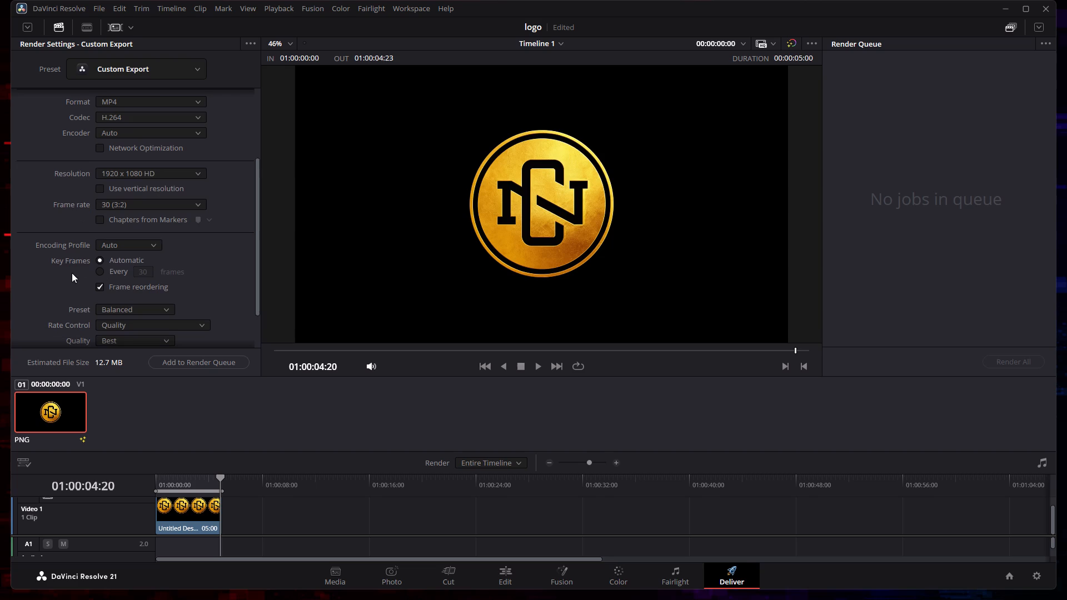
click(102, 186)
Change the encoding preset of the export to Quality.
scroll(164, 229, down, 9)
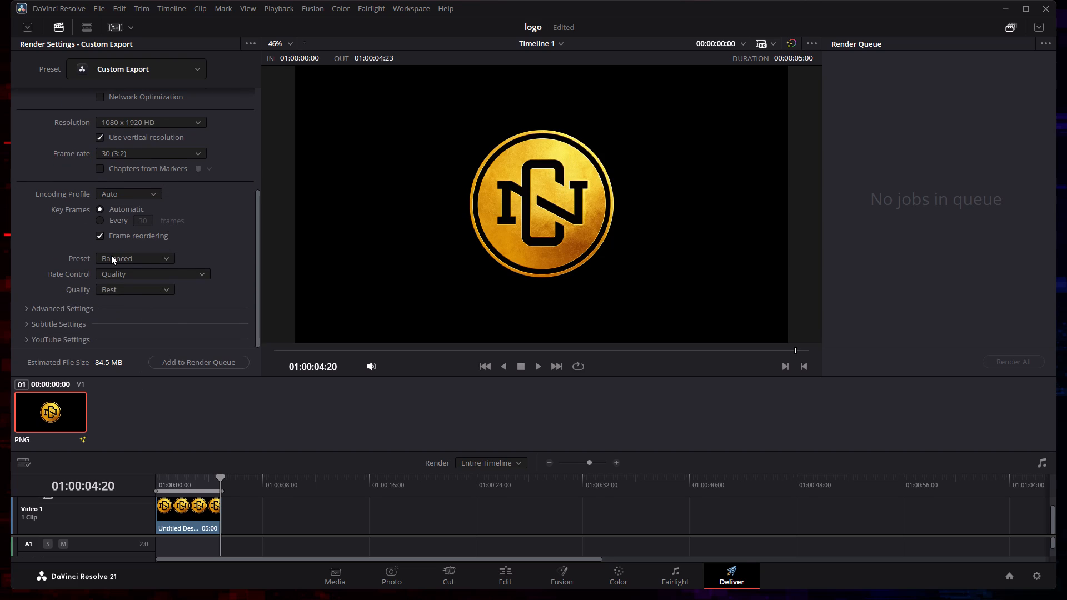
click(112, 255)
click(113, 297)
click(128, 256)
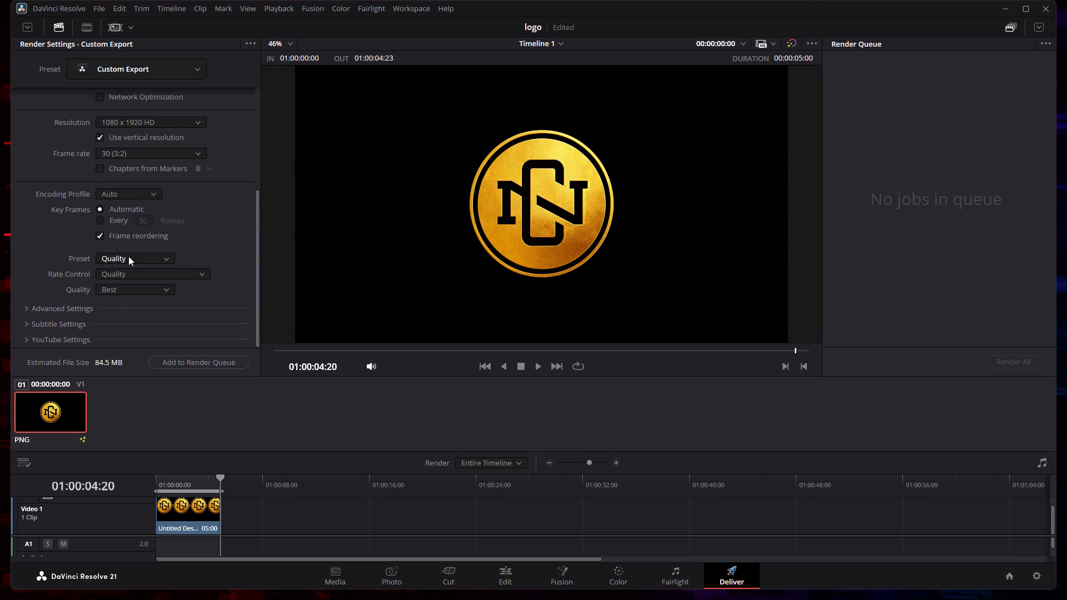
click(127, 257)
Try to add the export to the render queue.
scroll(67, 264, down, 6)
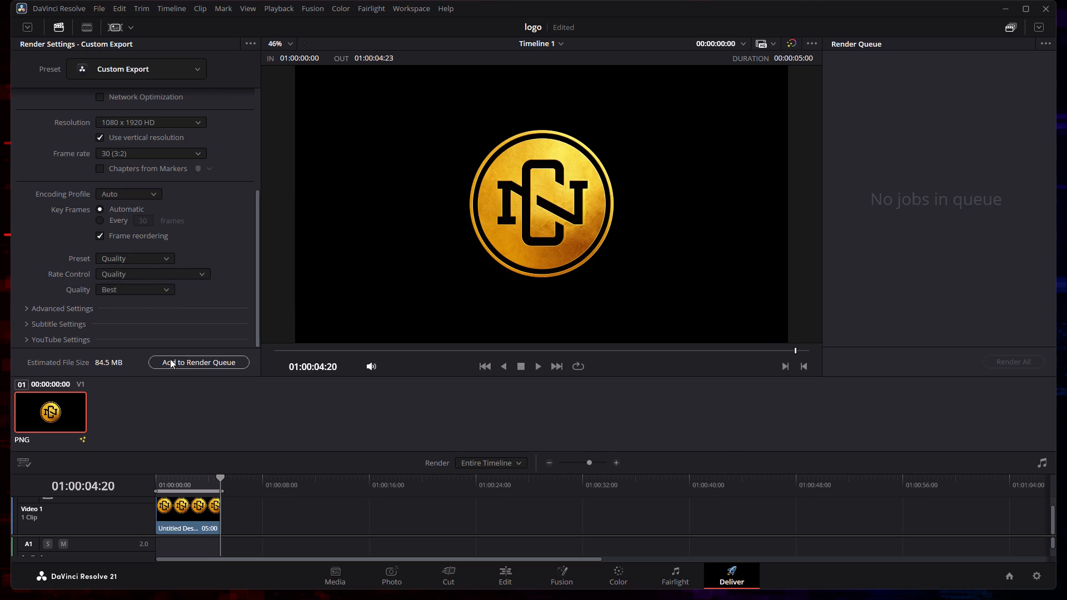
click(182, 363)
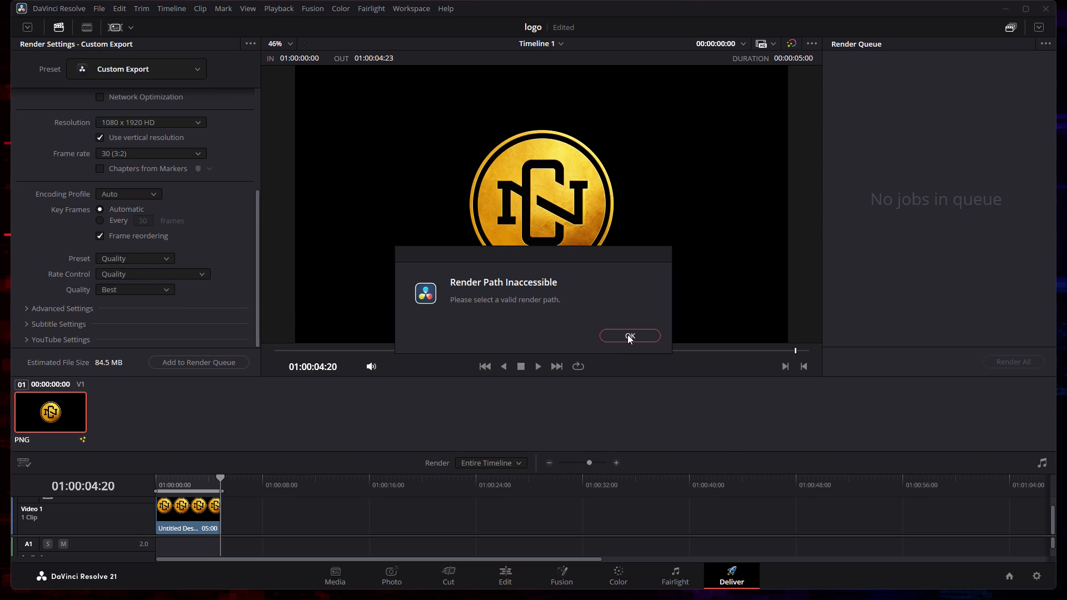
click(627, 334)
Set the render location to the davinci Videos folder on Local Disk (D:).
scroll(131, 281, down, 4)
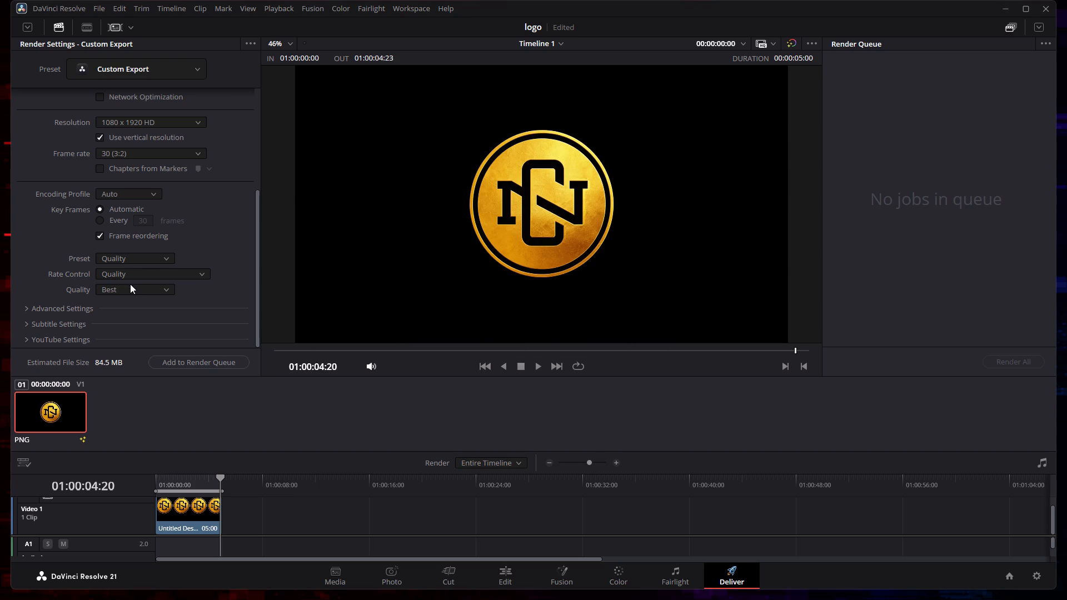
scroll(126, 238, up, 7)
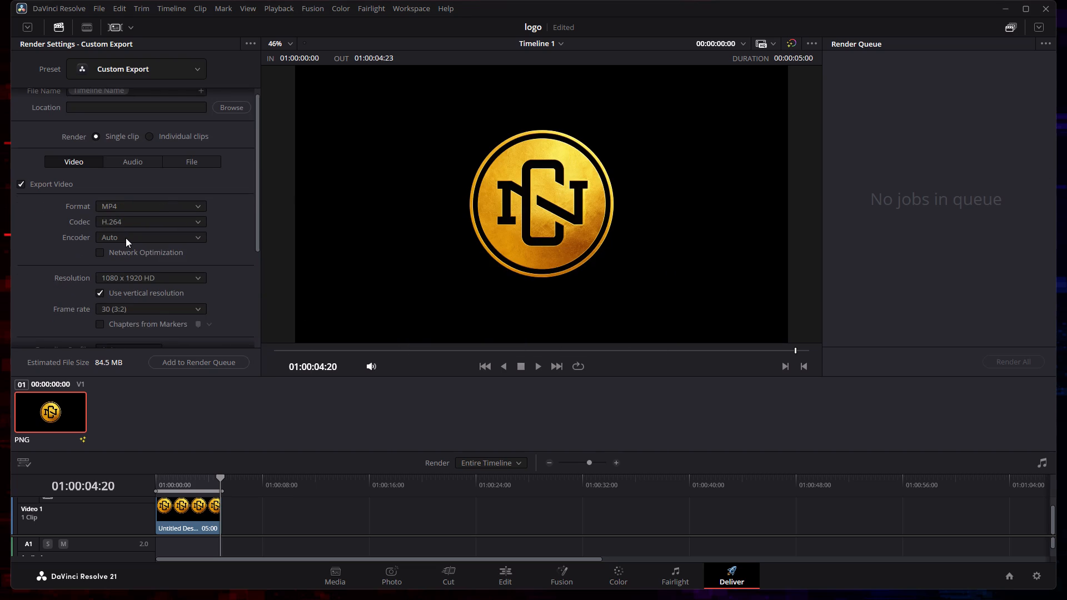
scroll(126, 238, up, 4)
click(217, 116)
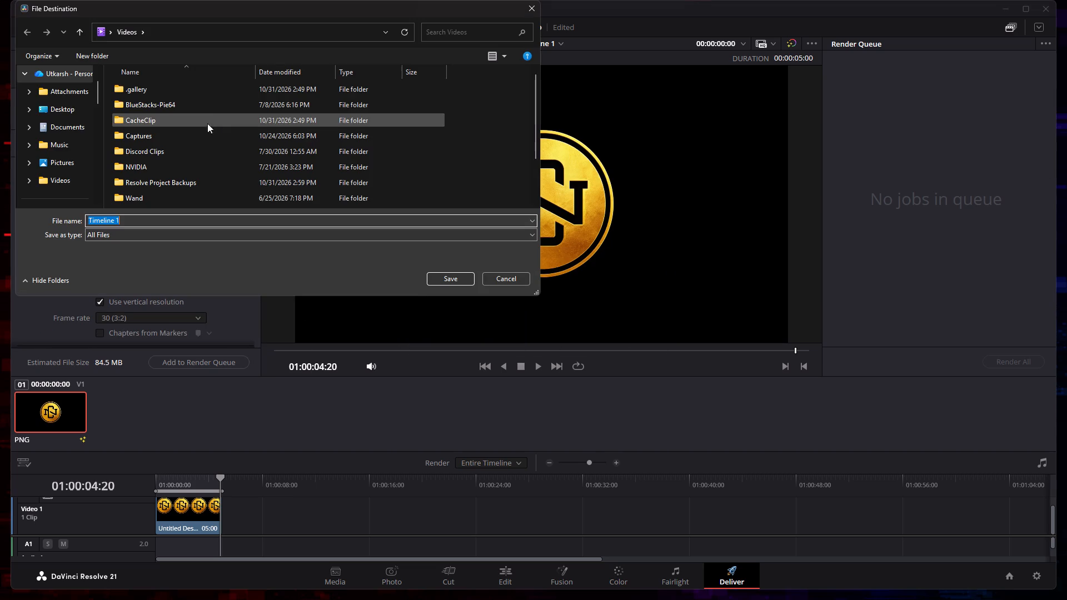
scroll(37, 157, down, 8)
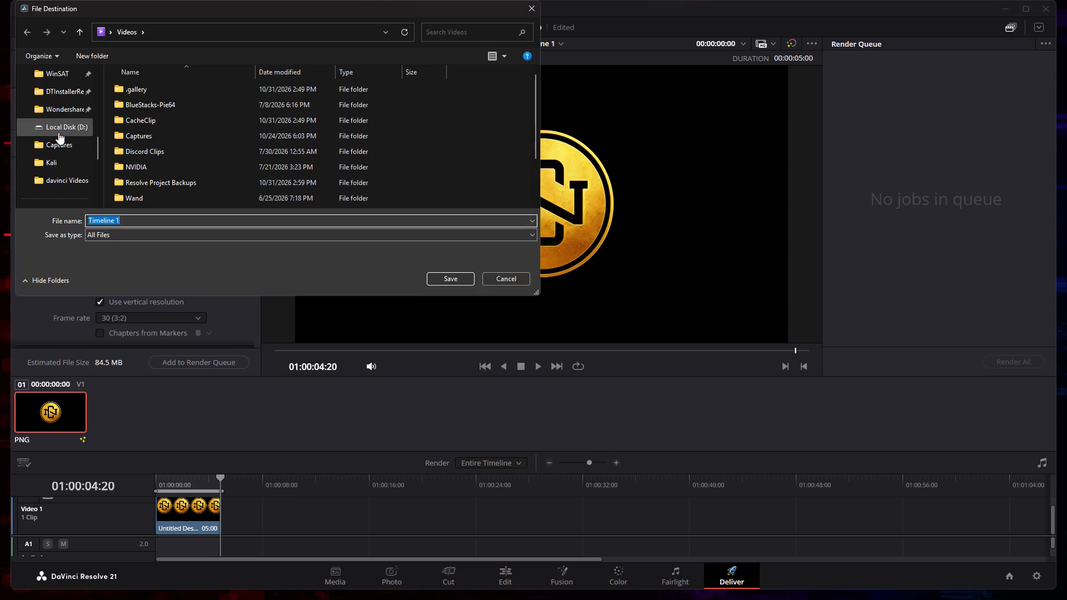
click(58, 132)
scroll(147, 163, down, 1)
click(154, 128)
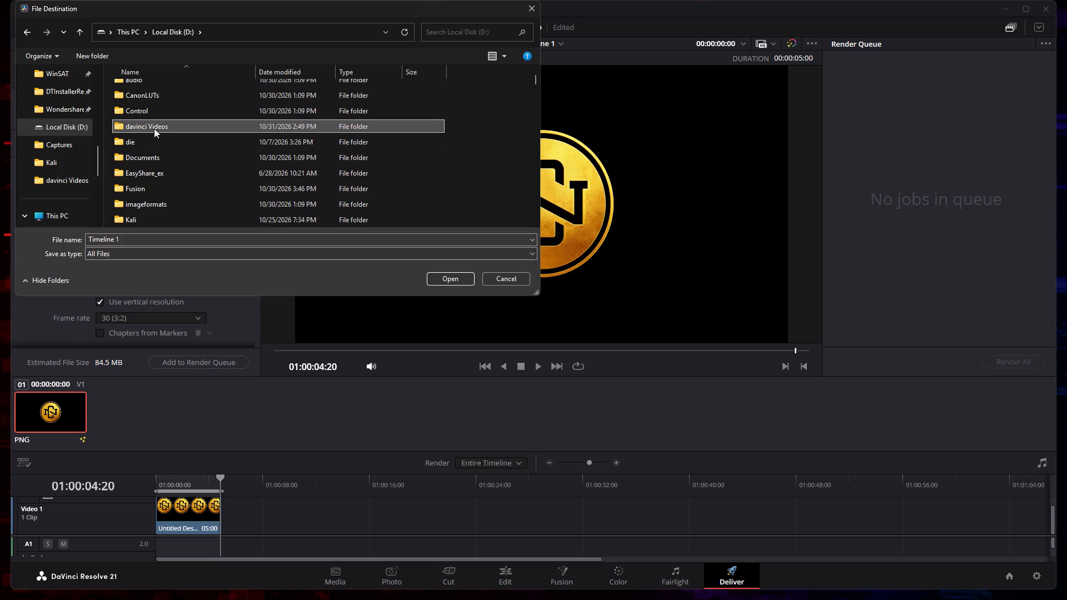
click(457, 270)
click(455, 274)
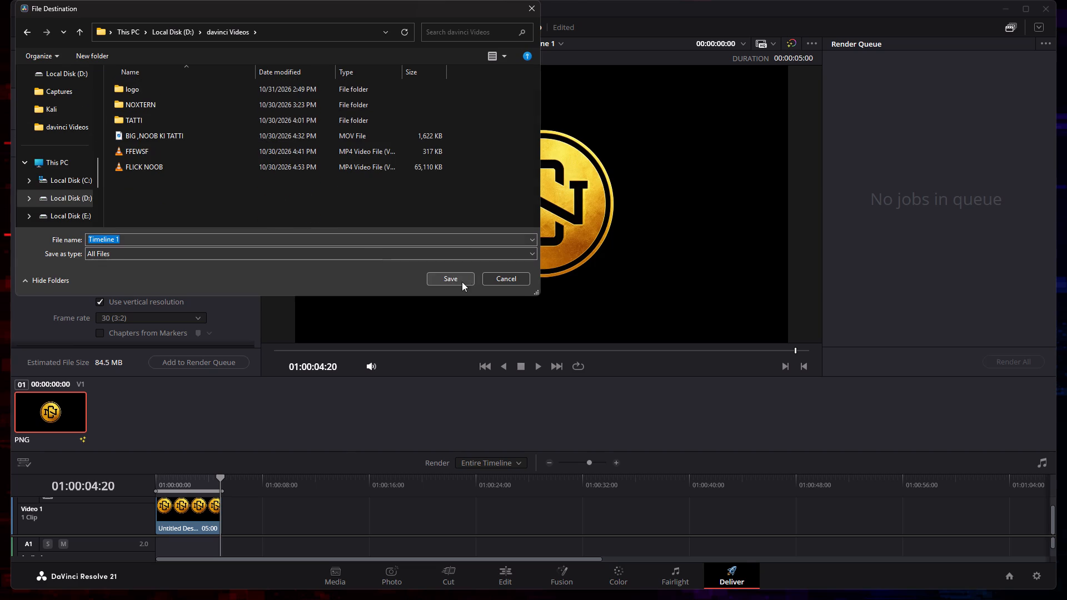
click(461, 282)
Replace the export's file name with Logo.
click(161, 99)
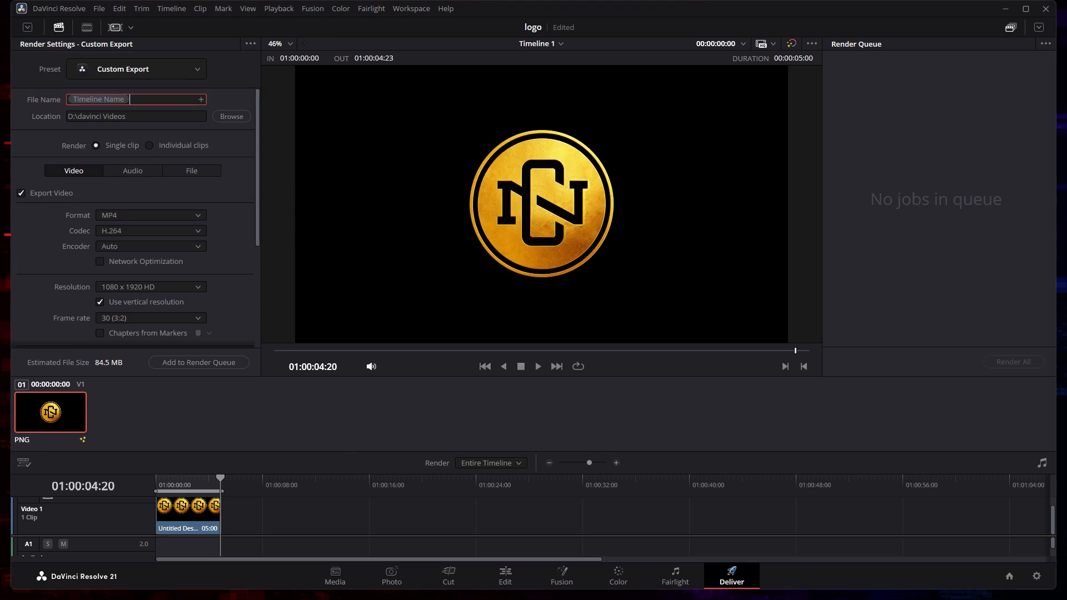
key(BackSpace)
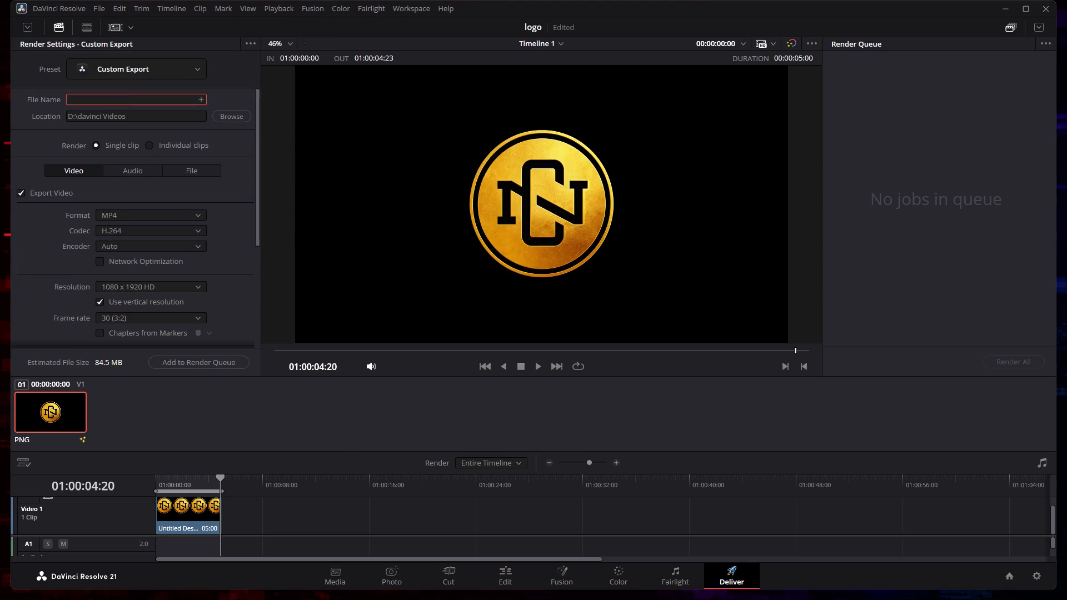
text(Logo)
Add the Logo export to the render queue despite the higher resolution, and render it.
click(198, 363)
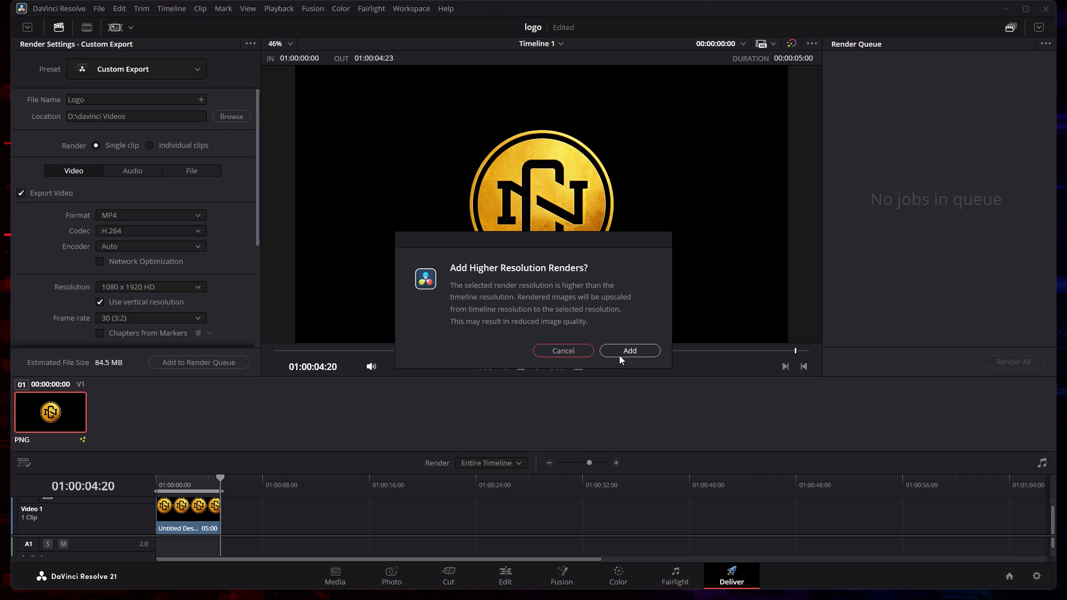
click(619, 355)
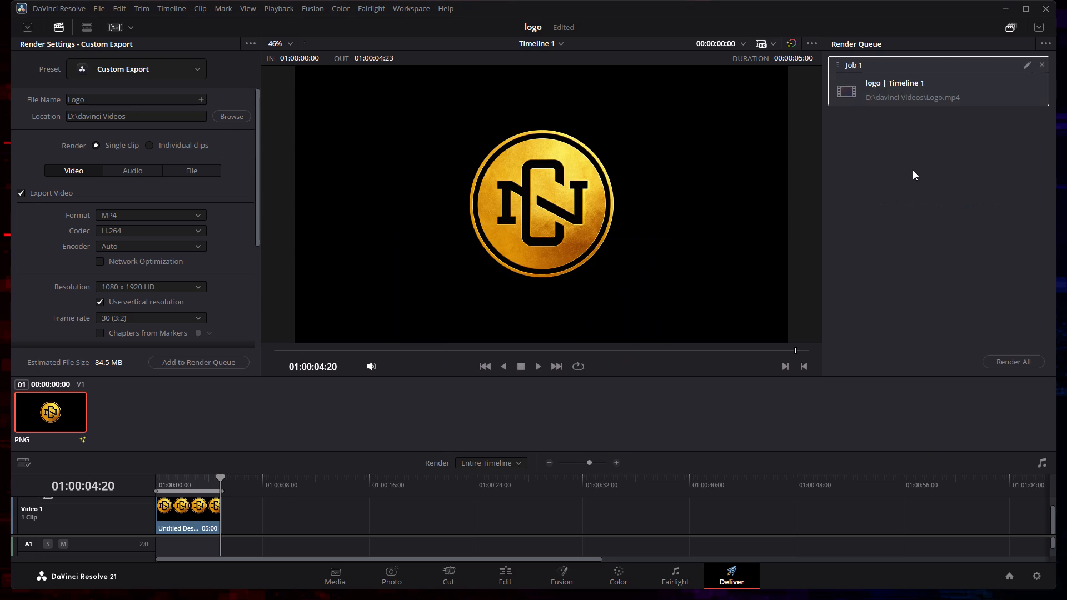
click(1010, 357)
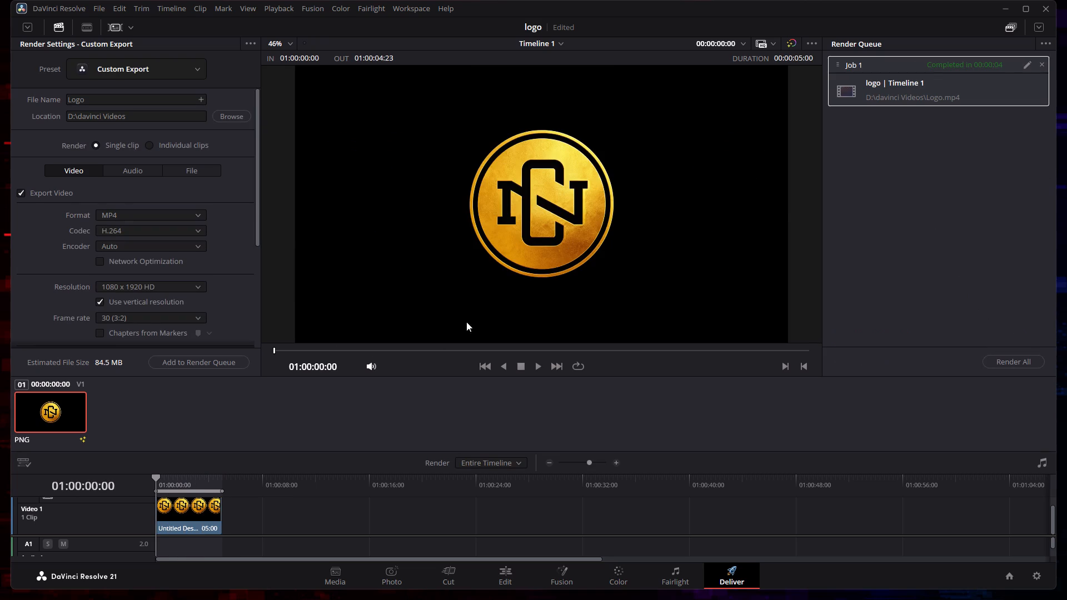
Play Timeline 1 to review the logo animation.
click(536, 363)
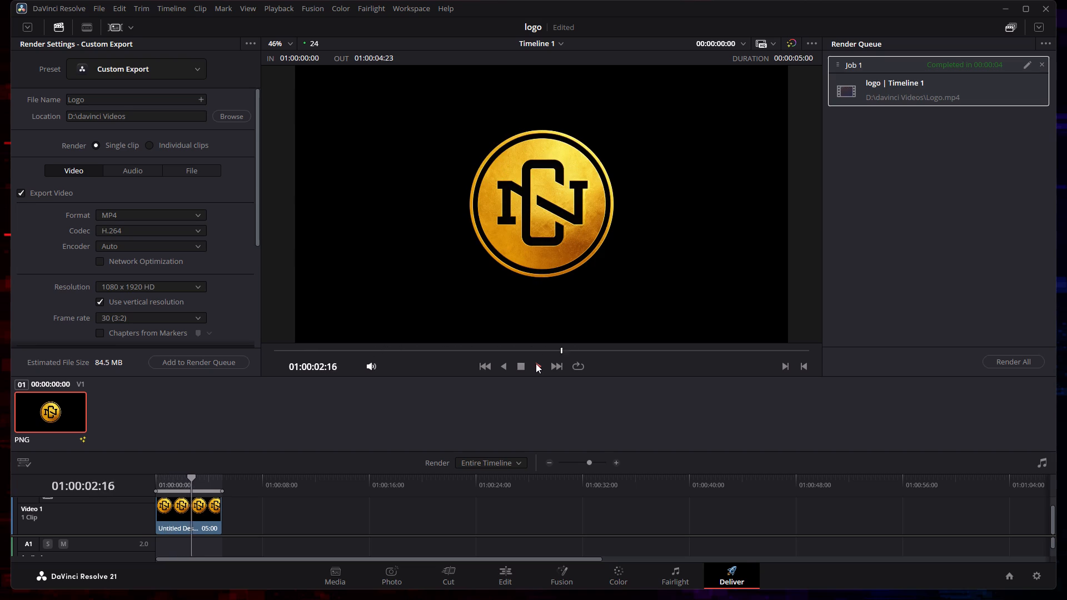
double_click(943, 92)
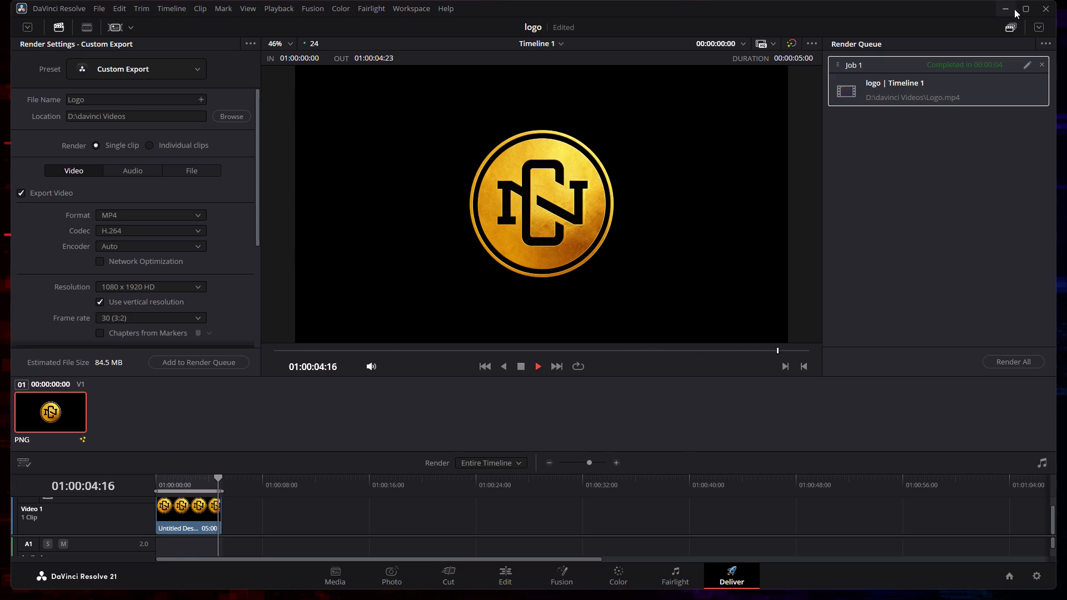
Switch to File Explorer and open the davinci Videos folder on Local Disk (D:).
click(1014, 9)
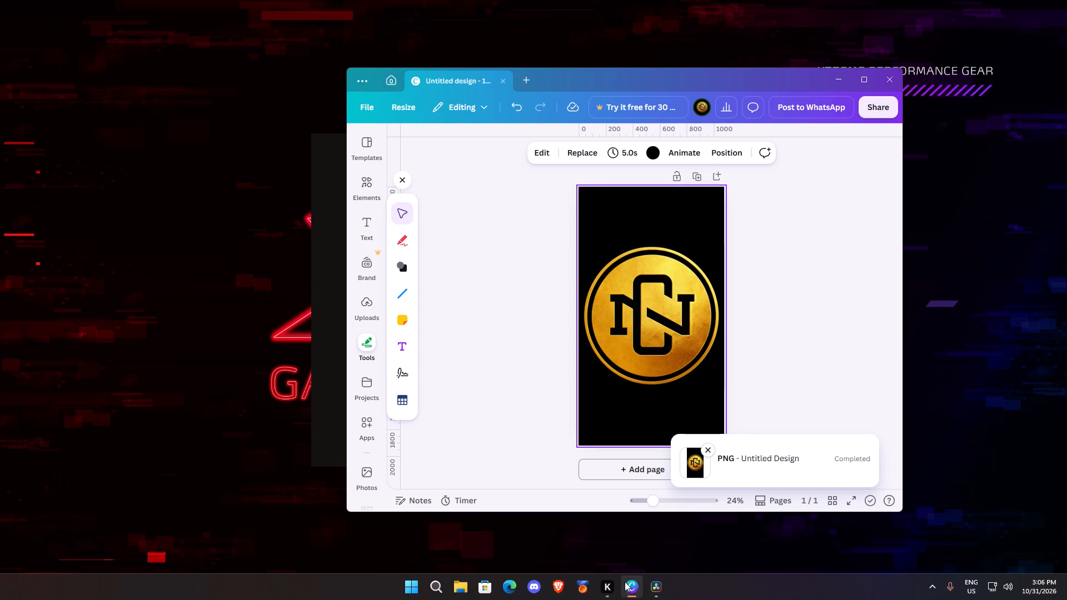
click(926, 581)
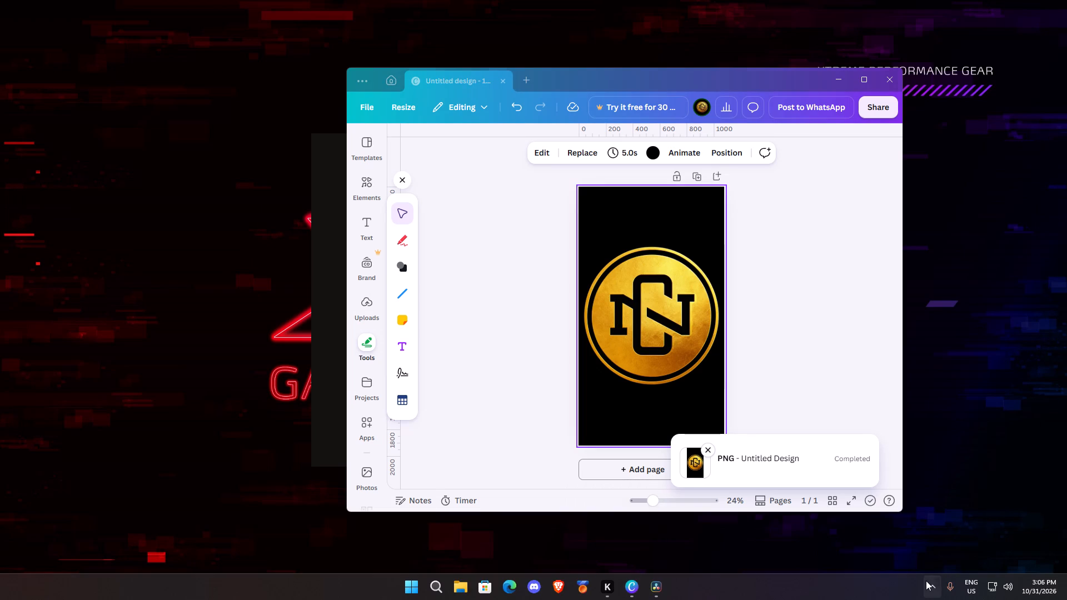
click(926, 581)
click(458, 587)
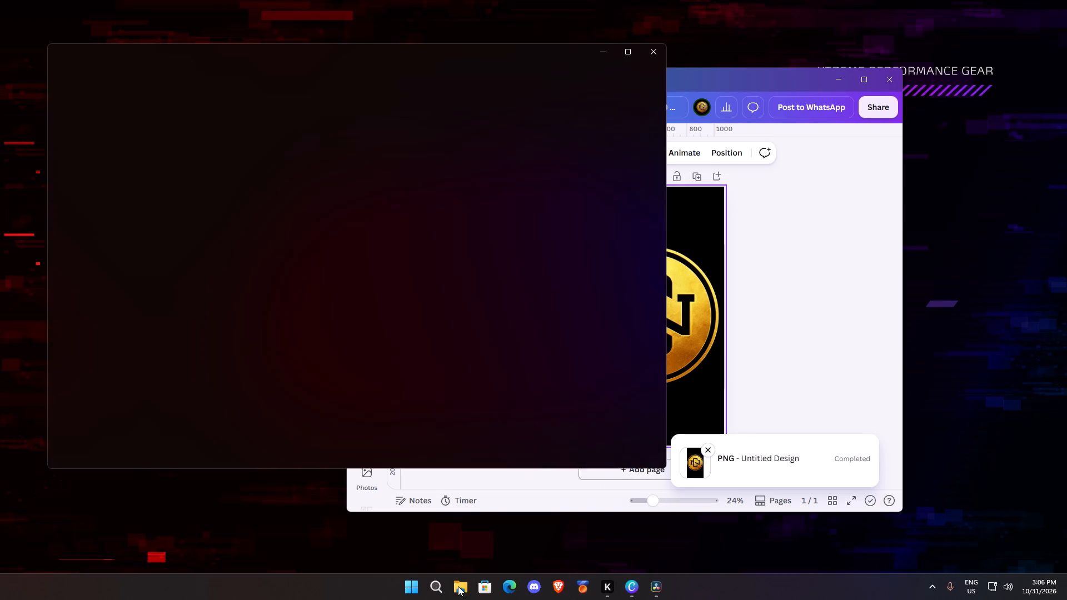
double_click(477, 157)
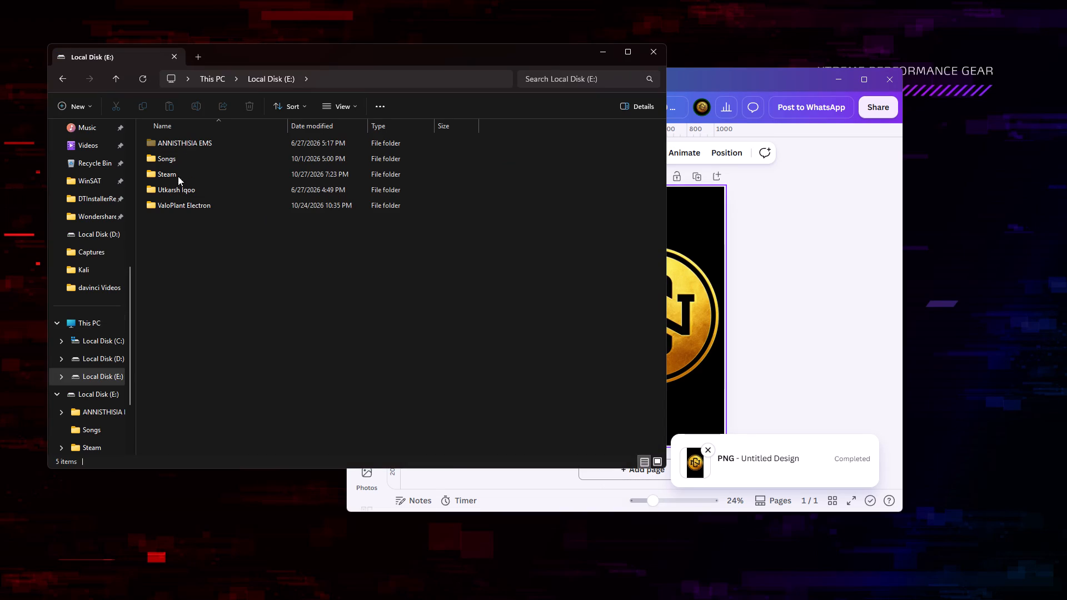
click(53, 81)
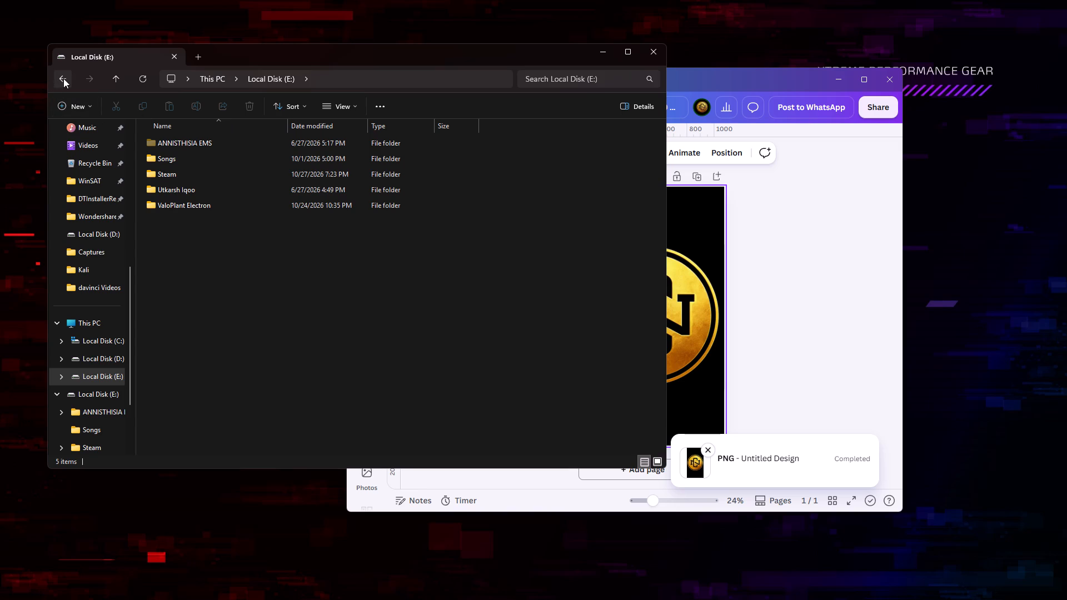
click(64, 78)
double_click(368, 161)
scroll(198, 327, down, 2)
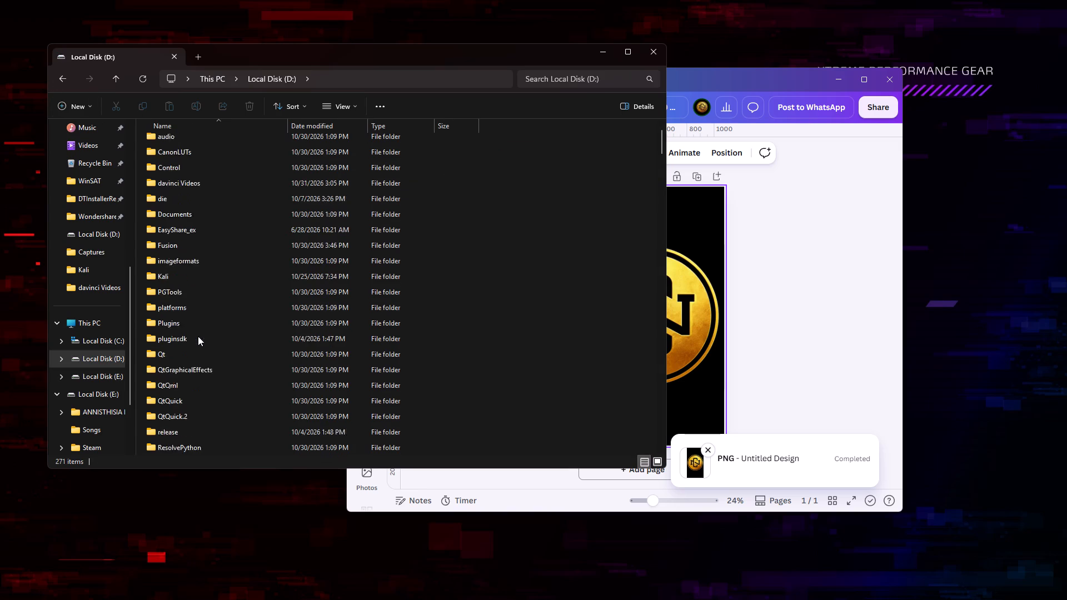
scroll(198, 336, down, 20)
scroll(198, 336, down, 7)
scroll(197, 342, up, 6)
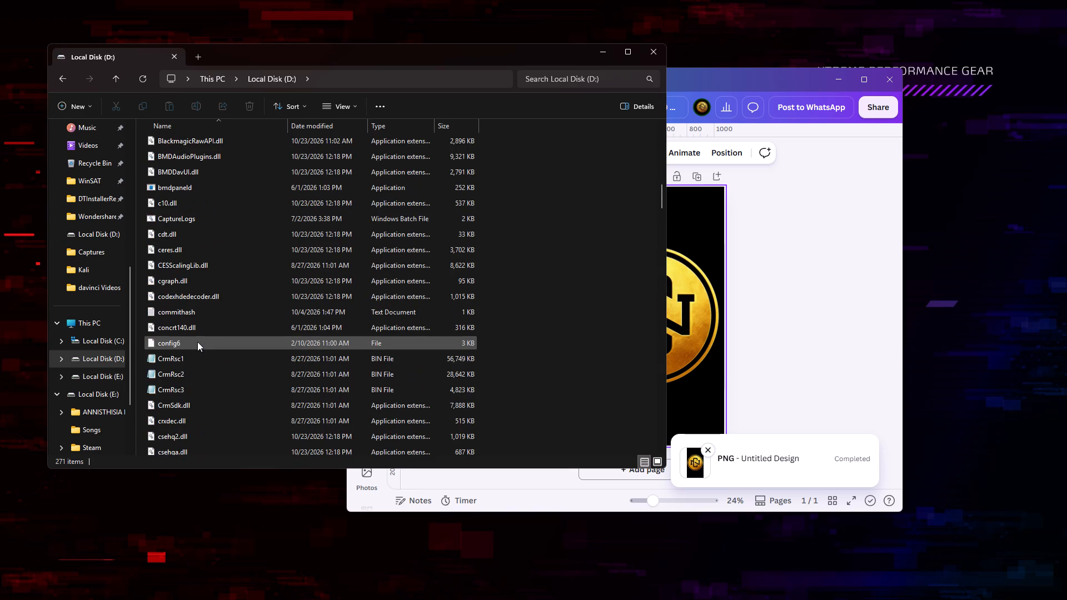
scroll(197, 342, up, 20)
scroll(197, 342, up, 13)
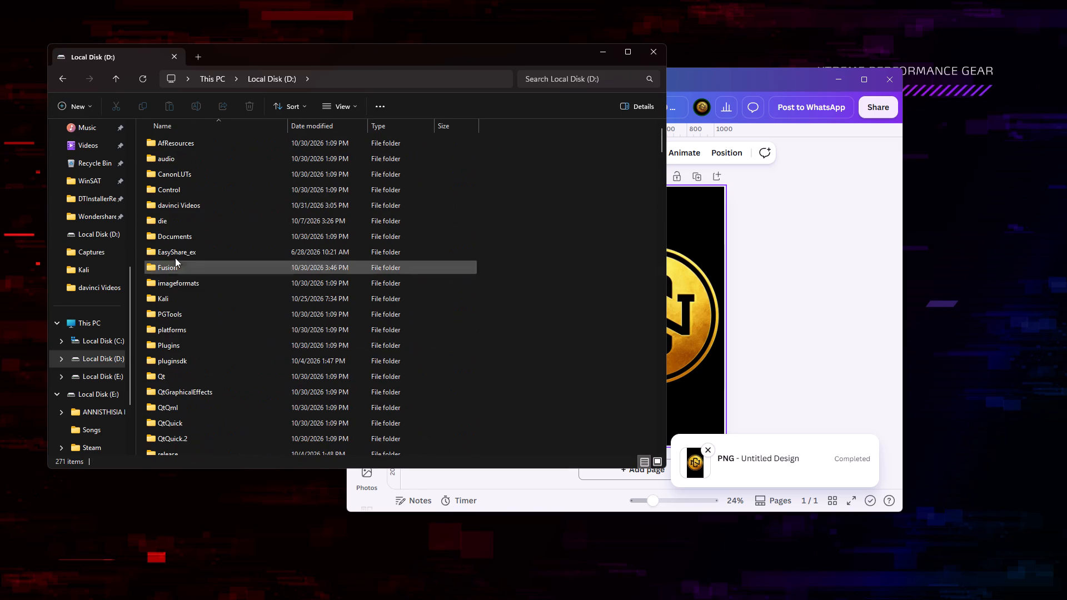
double_click(188, 207)
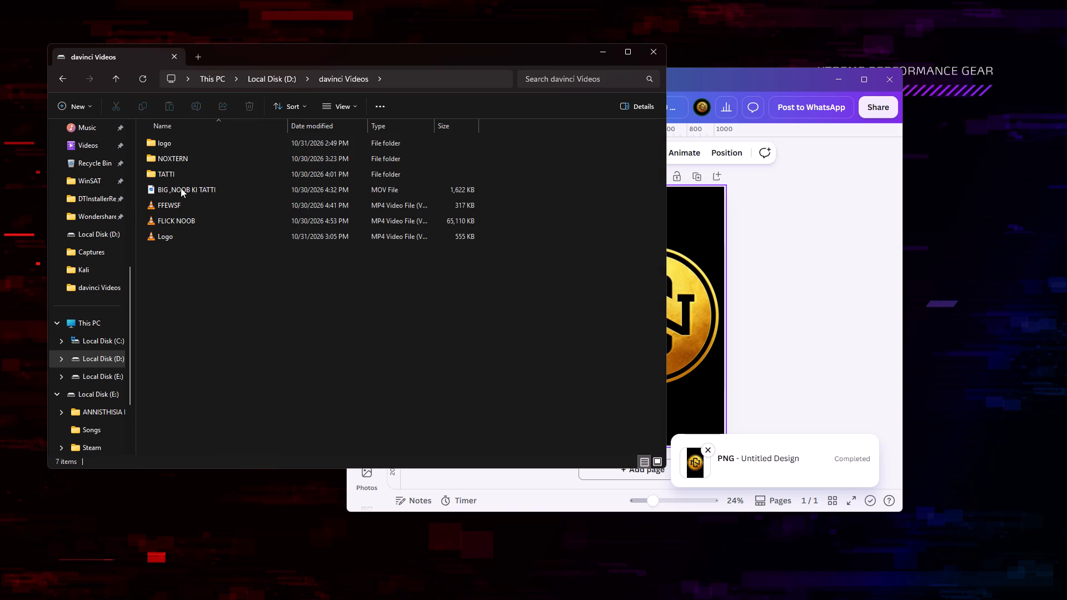
Play the rendered Logo video in VLC, close the player and folder, and return to DaVinci Resolve.
double_click(186, 232)
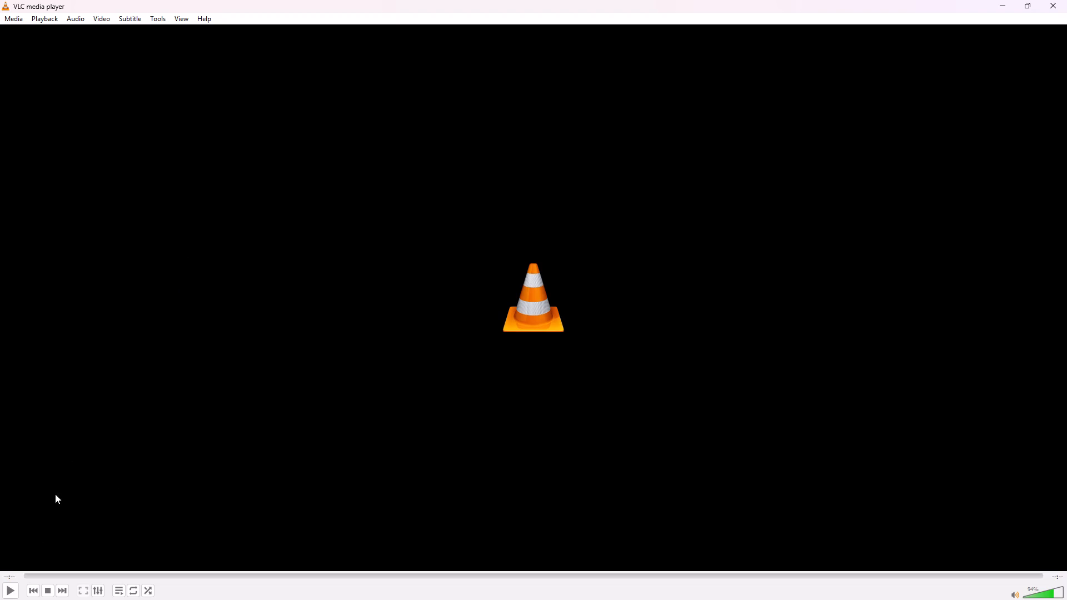
click(11, 586)
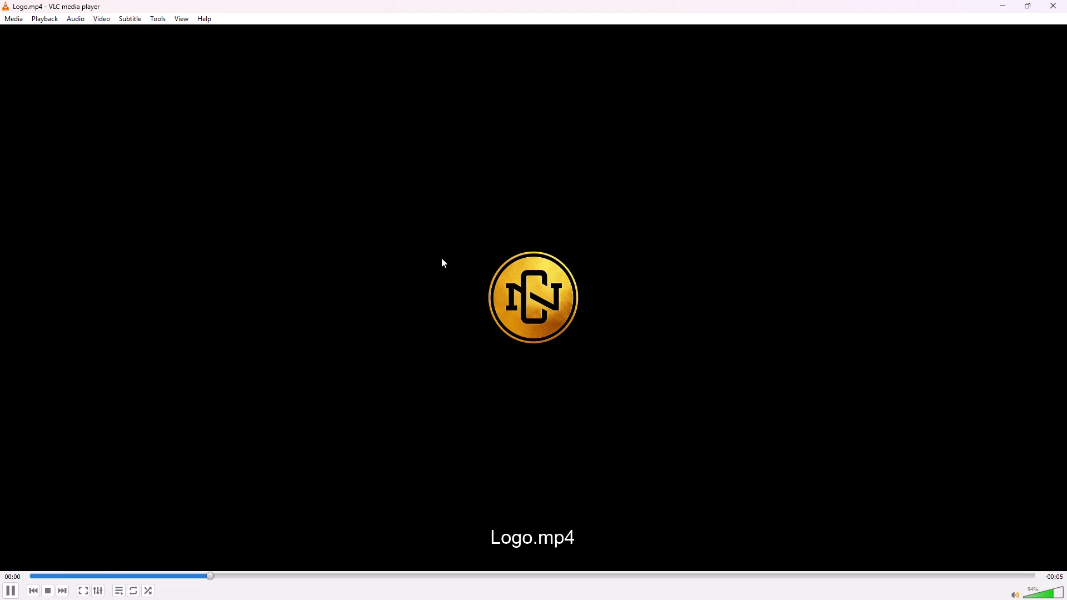
click(1066, 0)
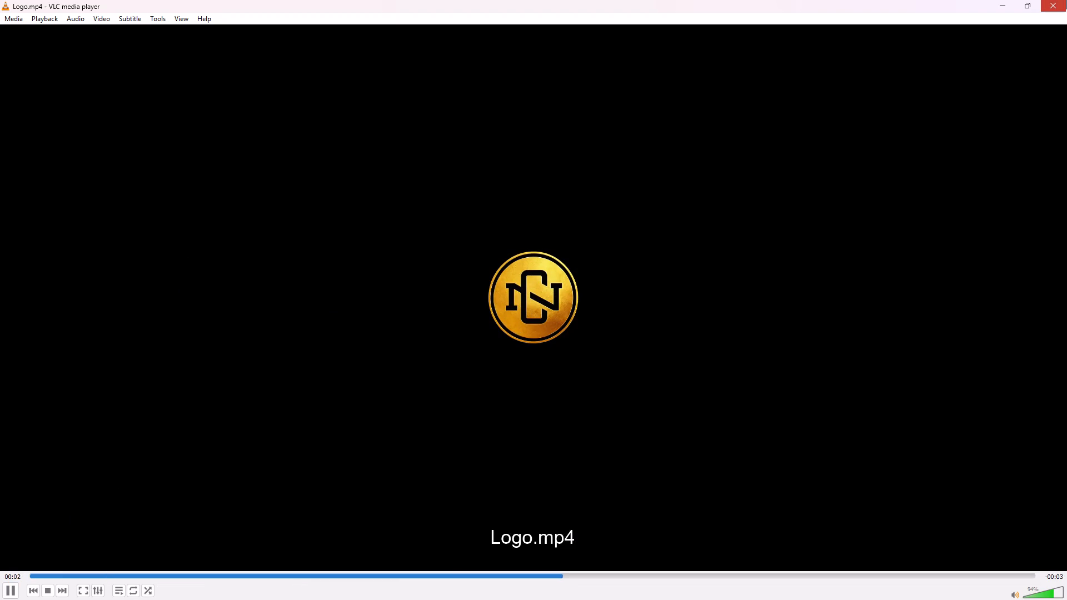
click(648, 52)
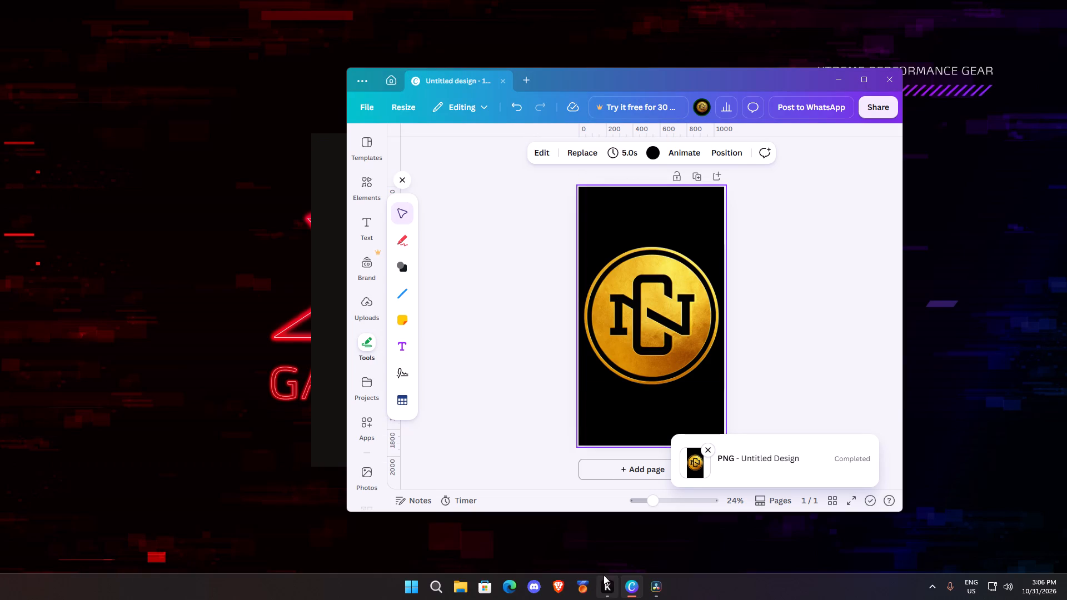
click(650, 589)
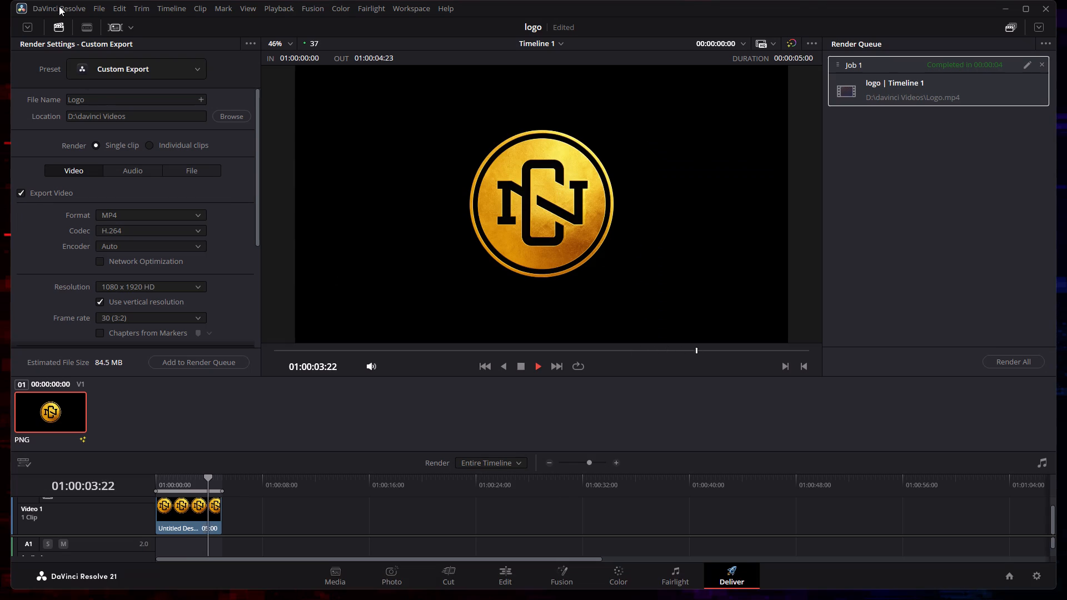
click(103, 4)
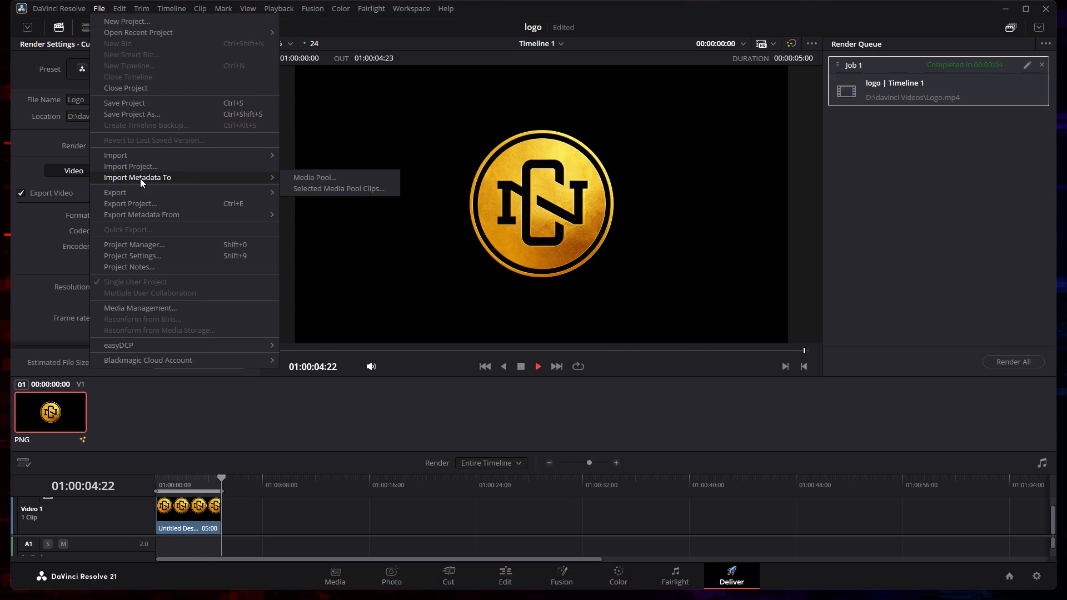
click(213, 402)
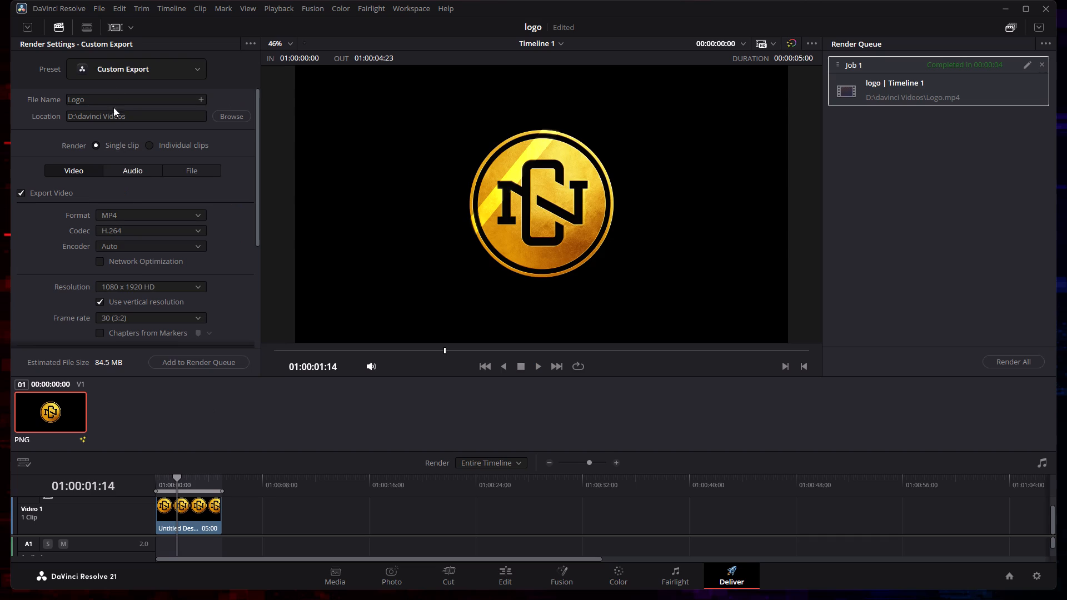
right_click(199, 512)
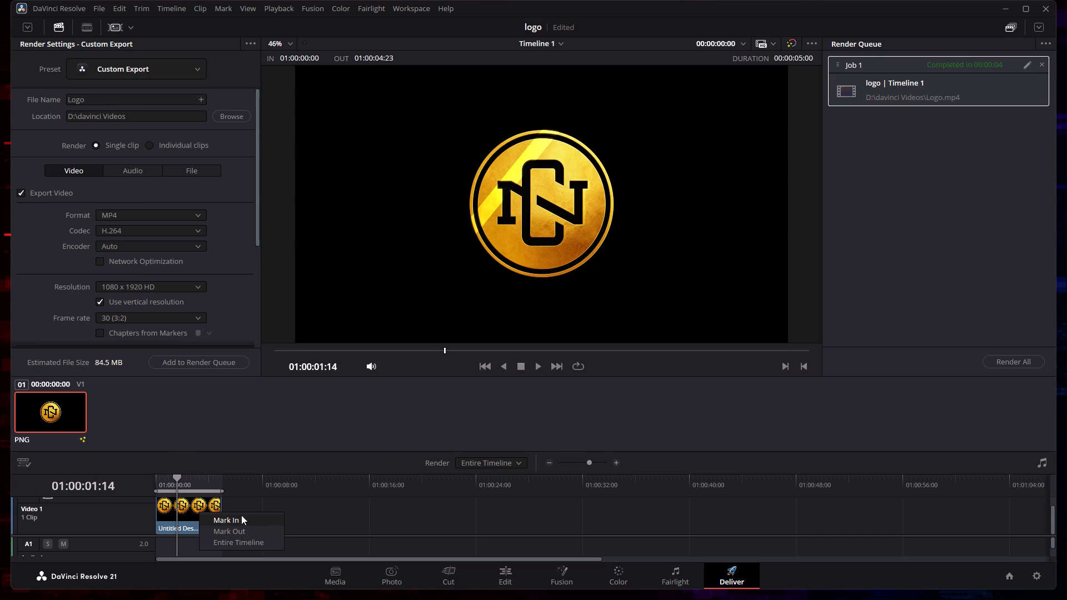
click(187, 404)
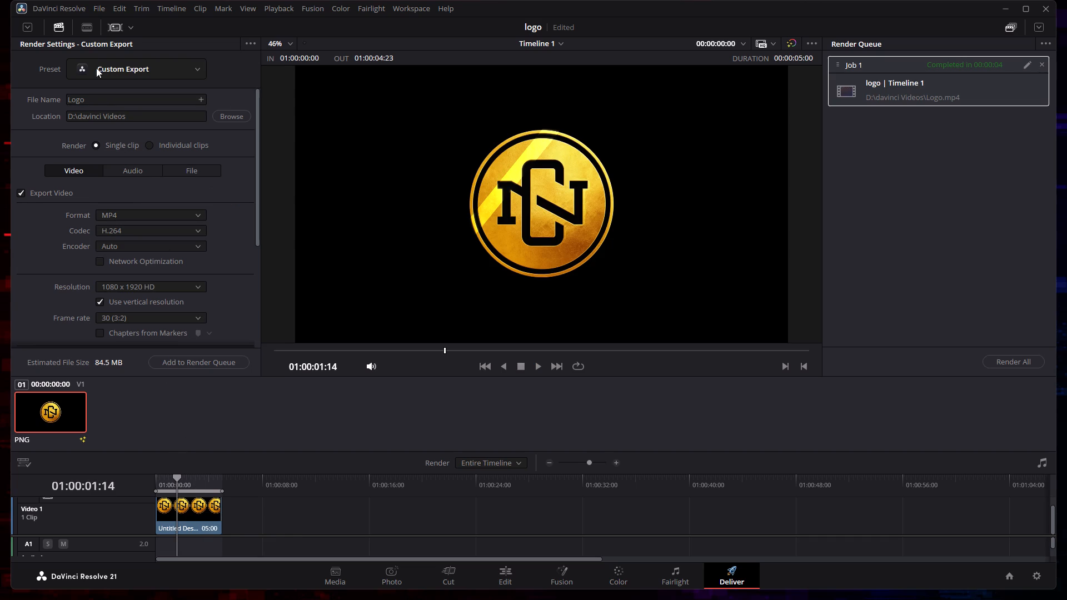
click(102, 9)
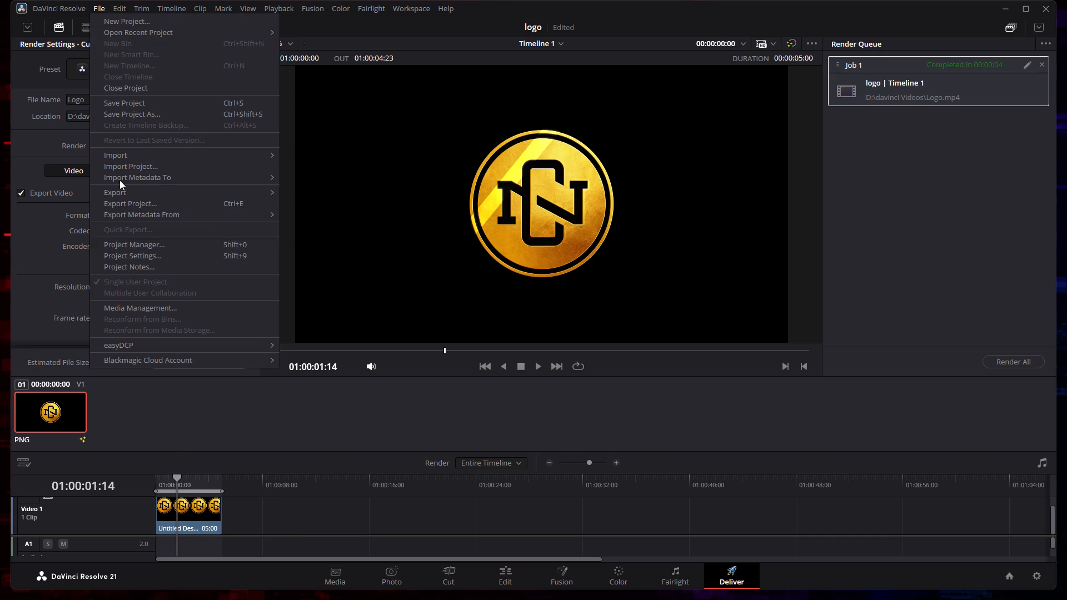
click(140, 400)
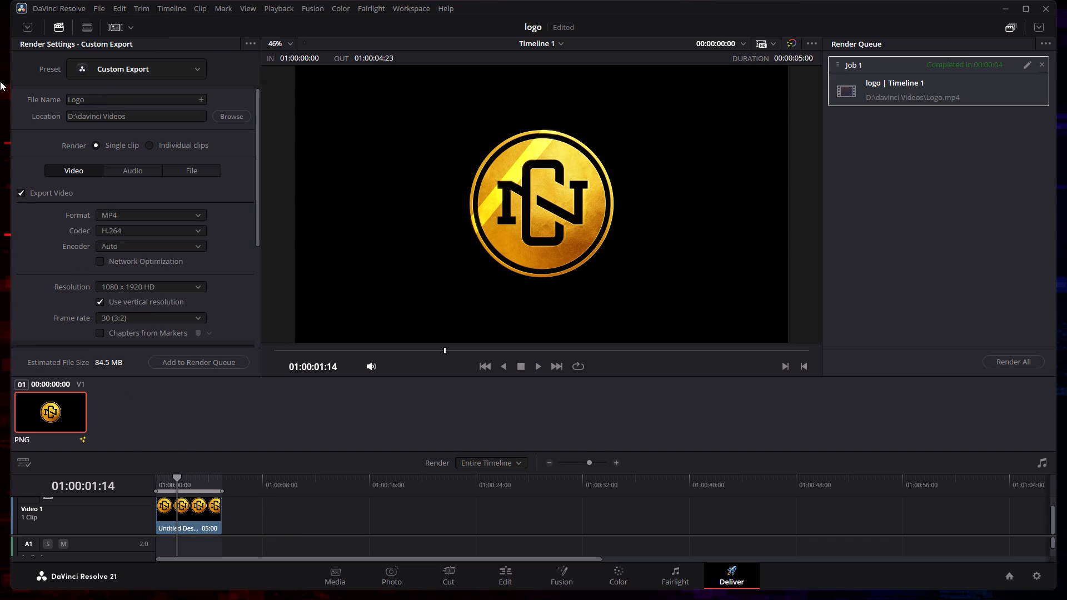
Switch to the Media page of the logo project.
click(343, 576)
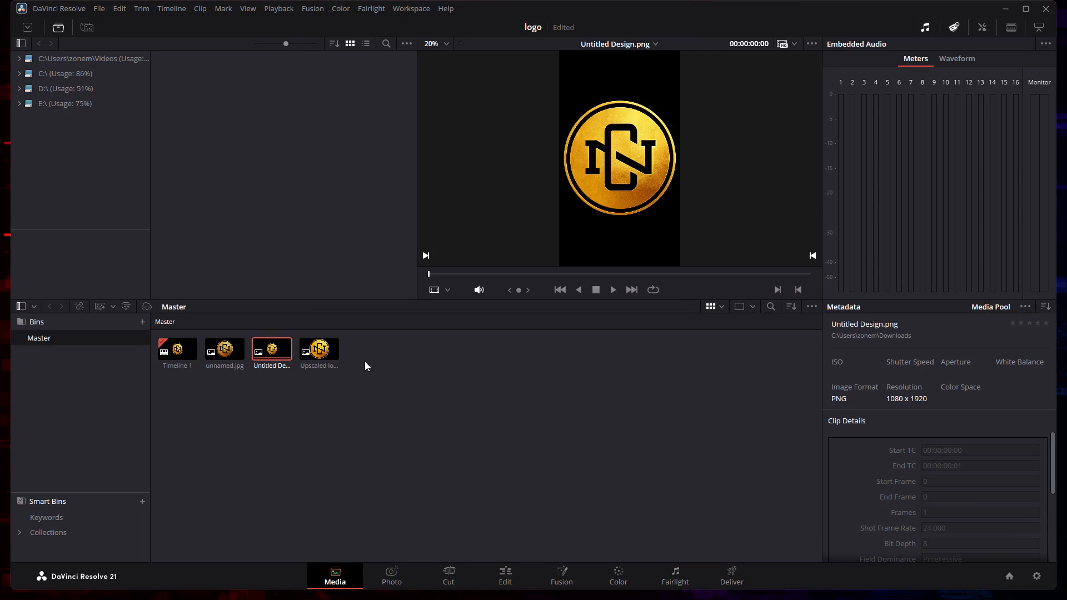
right_click(255, 340)
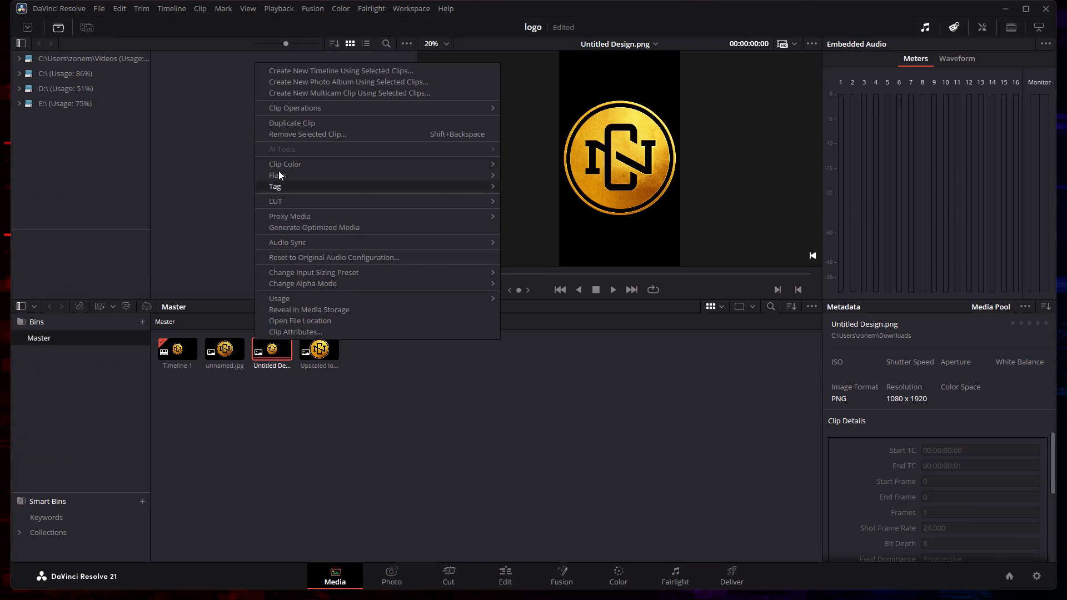
click(269, 365)
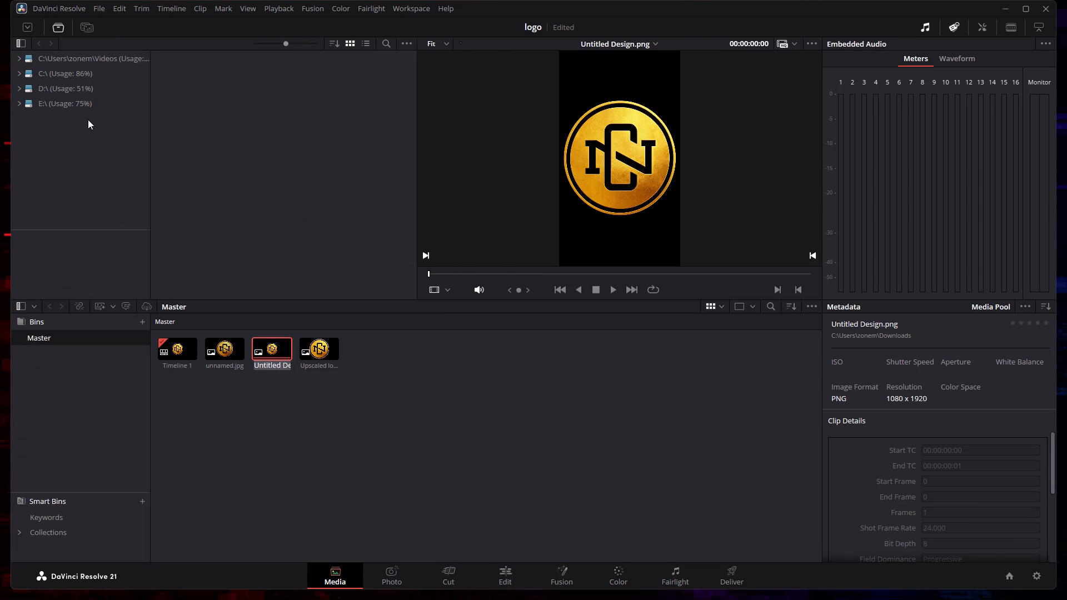
Create a new project named YOUTUBE nOX.
click(101, 10)
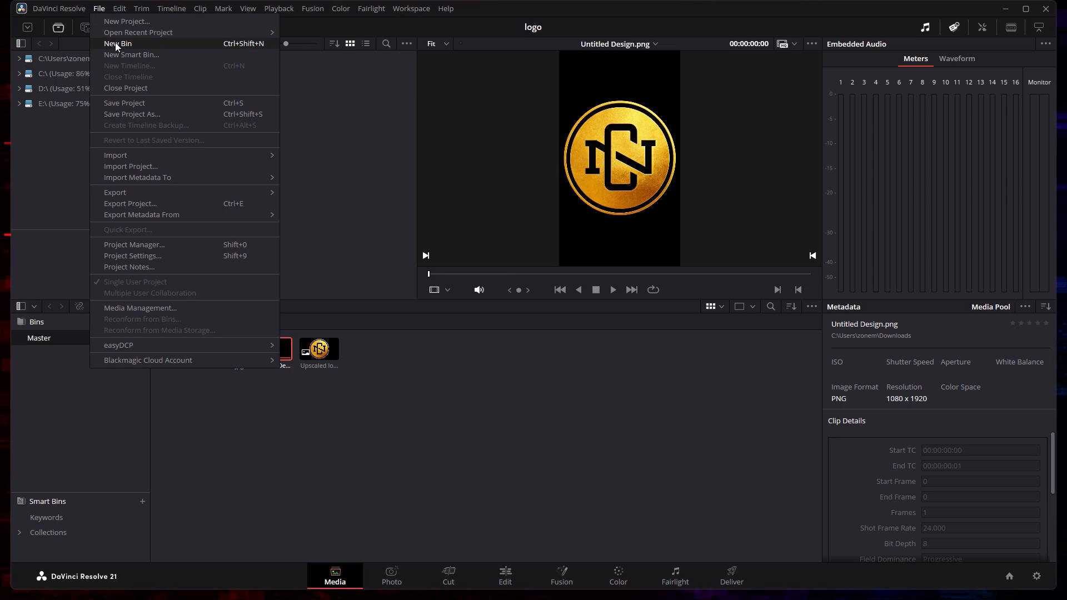
click(116, 19)
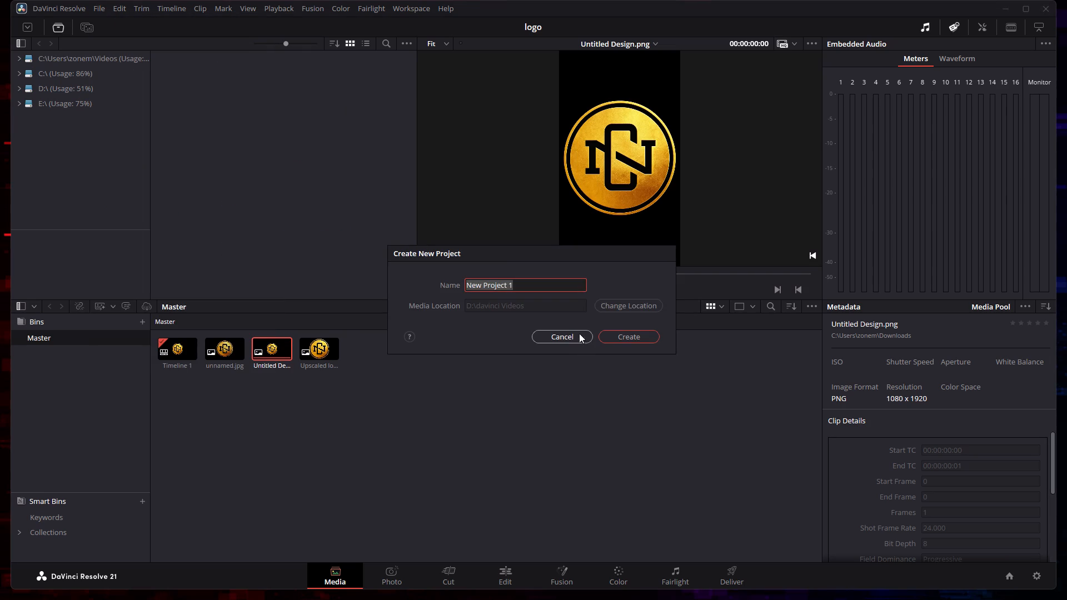
click(536, 286)
drag(536, 286, 443, 294)
key(BackSpace)
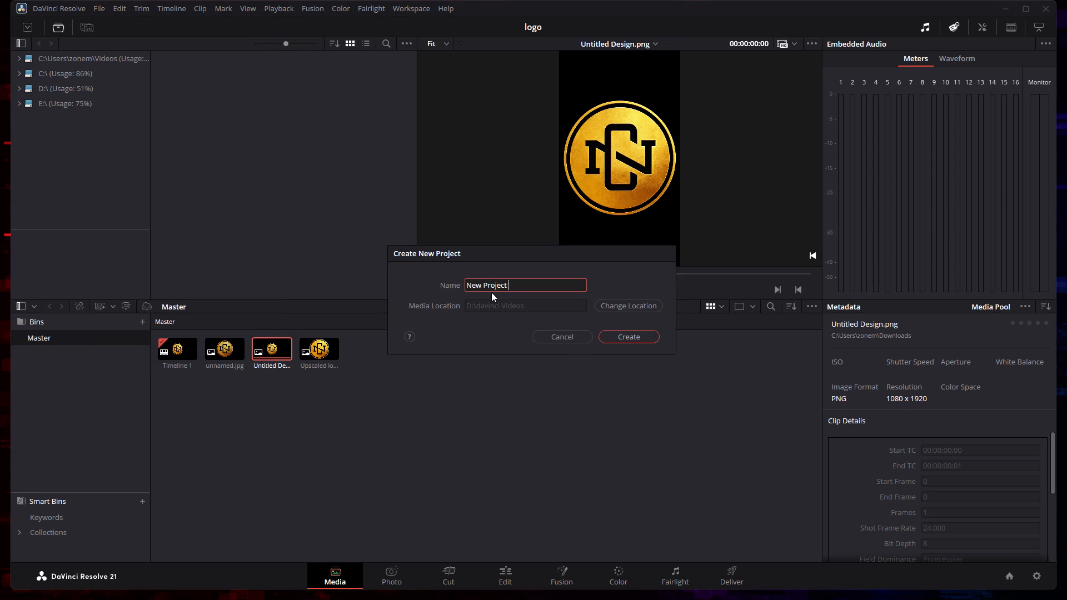
key(BackSpace)
key(BackSpace)
key(BackSpace)
key(BackSpace)
key(BackSpace)
key(BackSpace)
key(BackSpace)
key(BackSpace)
key(BackSpace)
key(BackSpace)
key(BackSpace)
key(BackSpace)
key(BackSpace)
key(BackSpace)
key(BackSpace)
key(BackSpace)
key(BackSpace)
key(shift+u)
key(BackSpace)
key(BackSpace)
key(y)
text(OUTUBE)
key(space)
text(nOX)
key(Return)
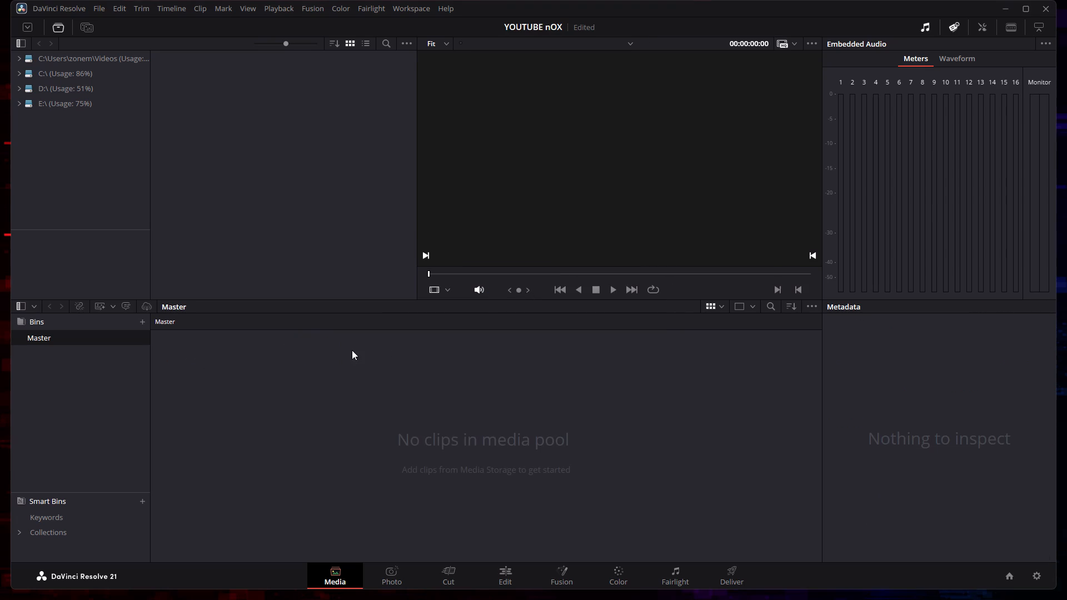
click(101, 8)
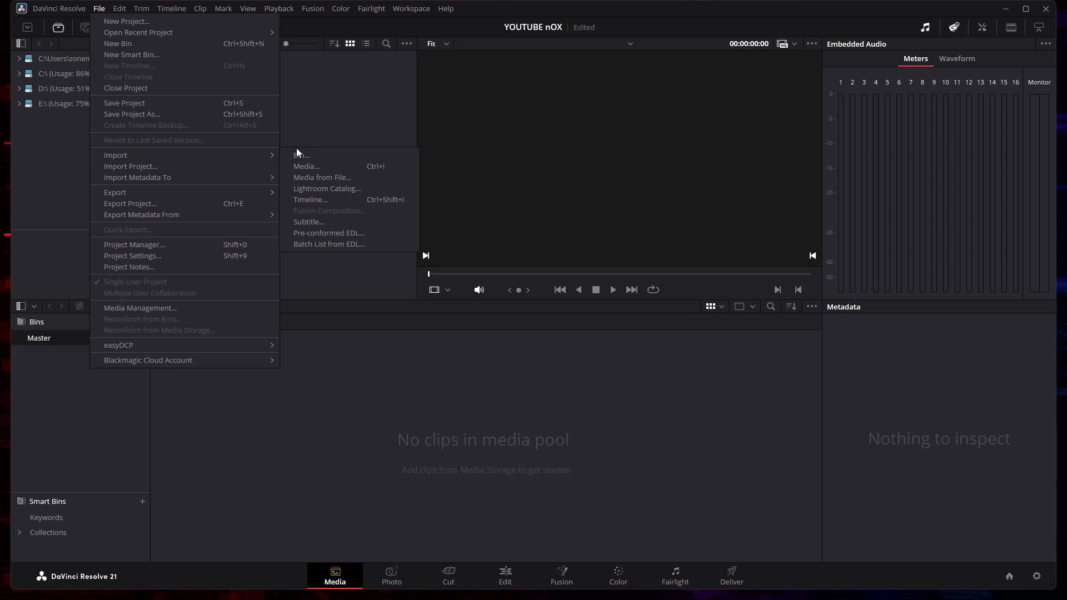
click(304, 168)
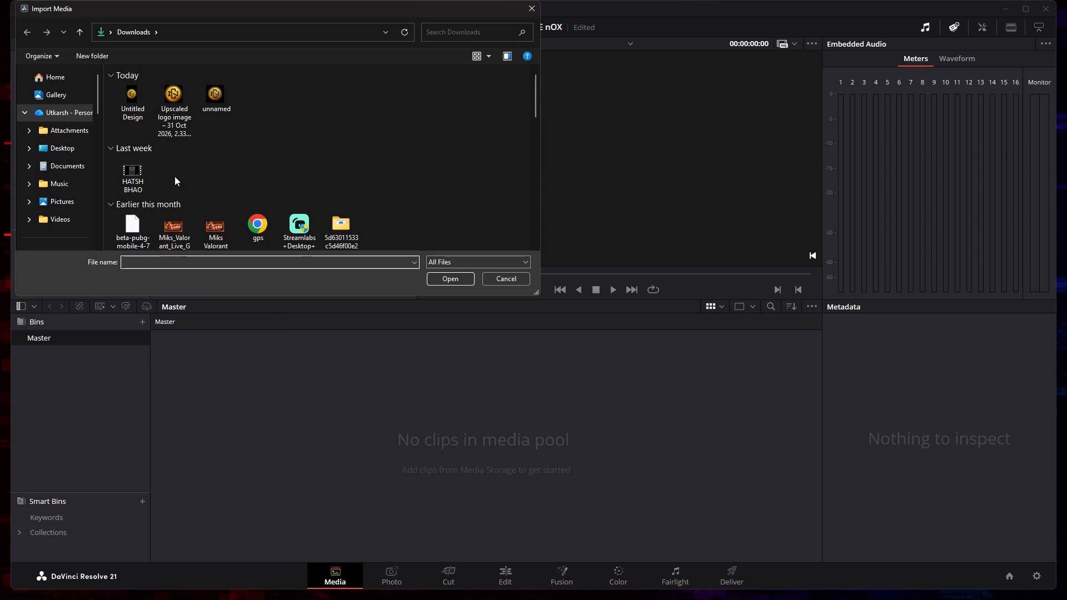
scroll(191, 198, down, 4)
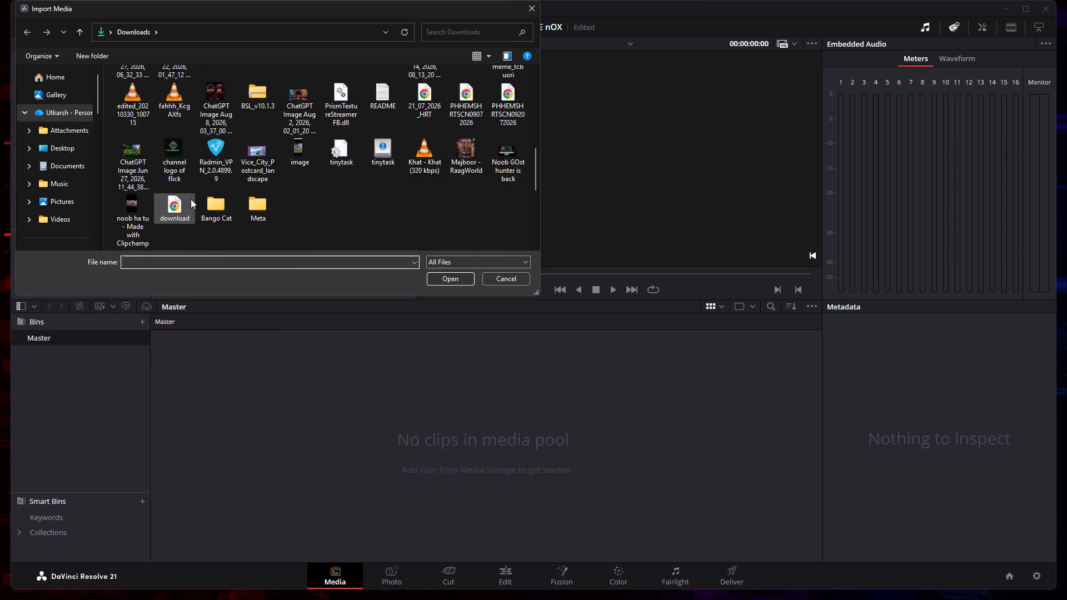
scroll(191, 199, up, 2)
scroll(191, 199, down, 12)
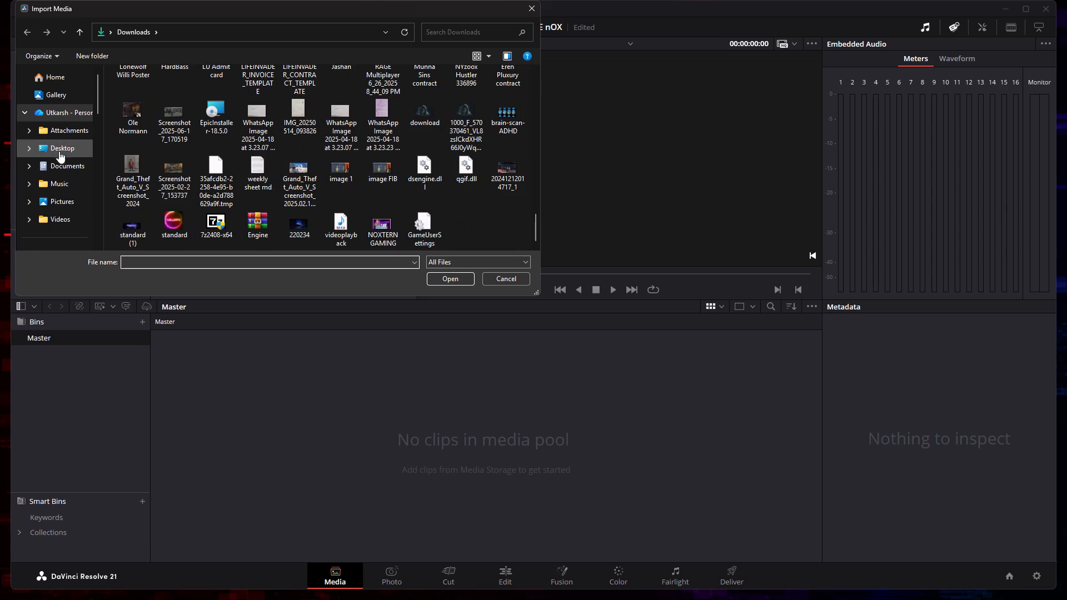
scroll(66, 193, down, 3)
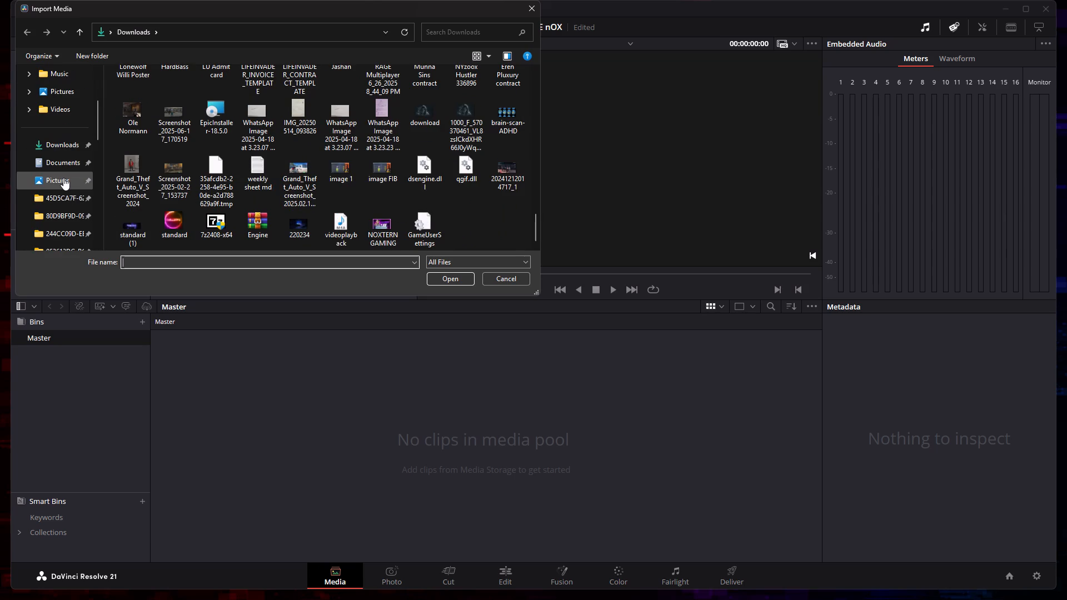
scroll(63, 178, up, 1)
click(64, 136)
click(64, 144)
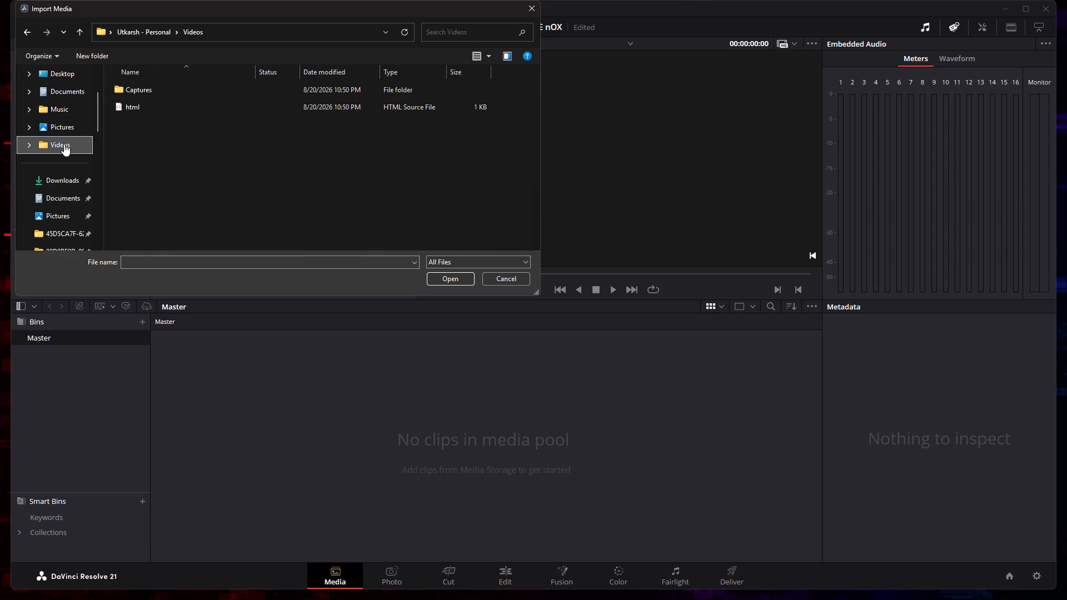
double_click(117, 93)
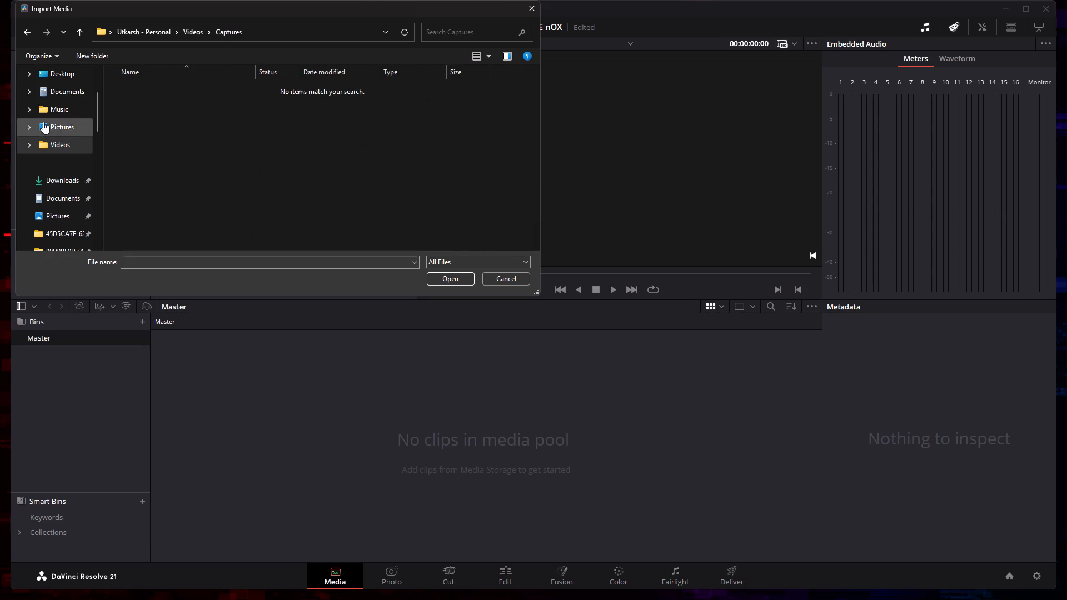
scroll(47, 172, down, 3)
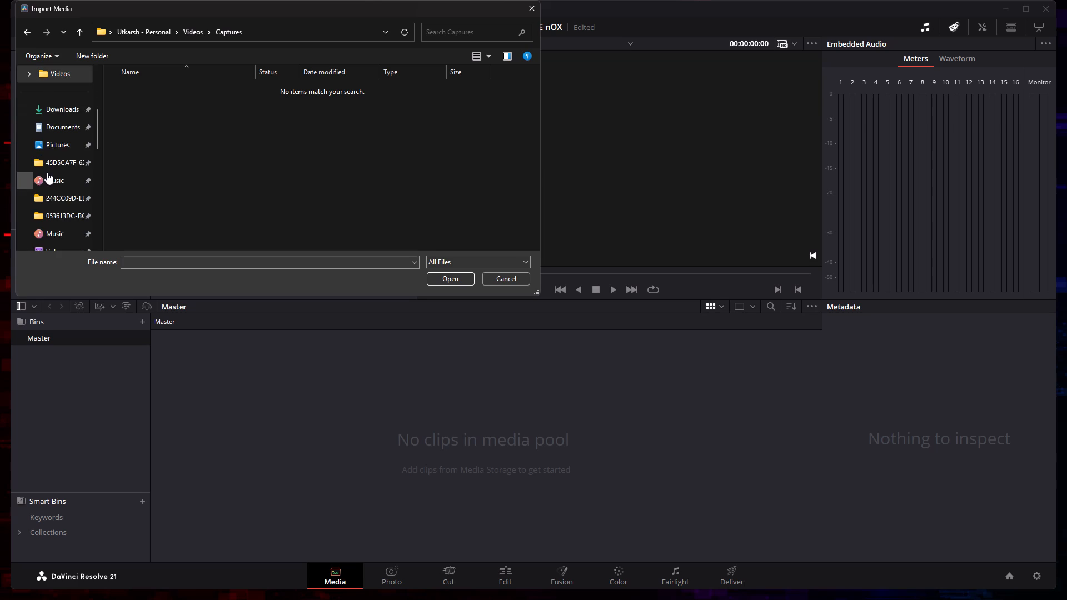
click(53, 201)
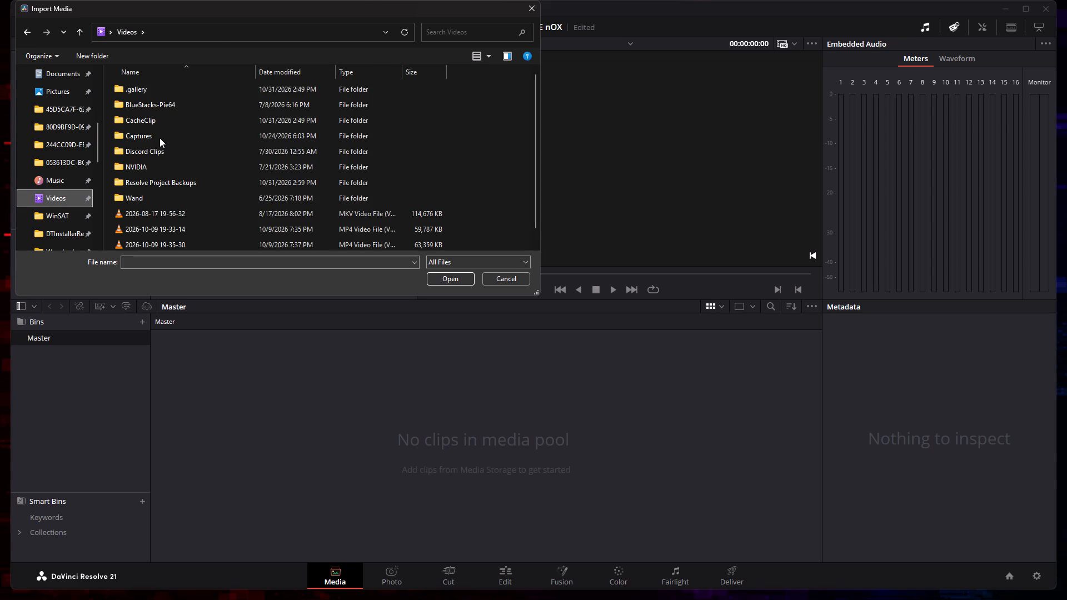
double_click(159, 138)
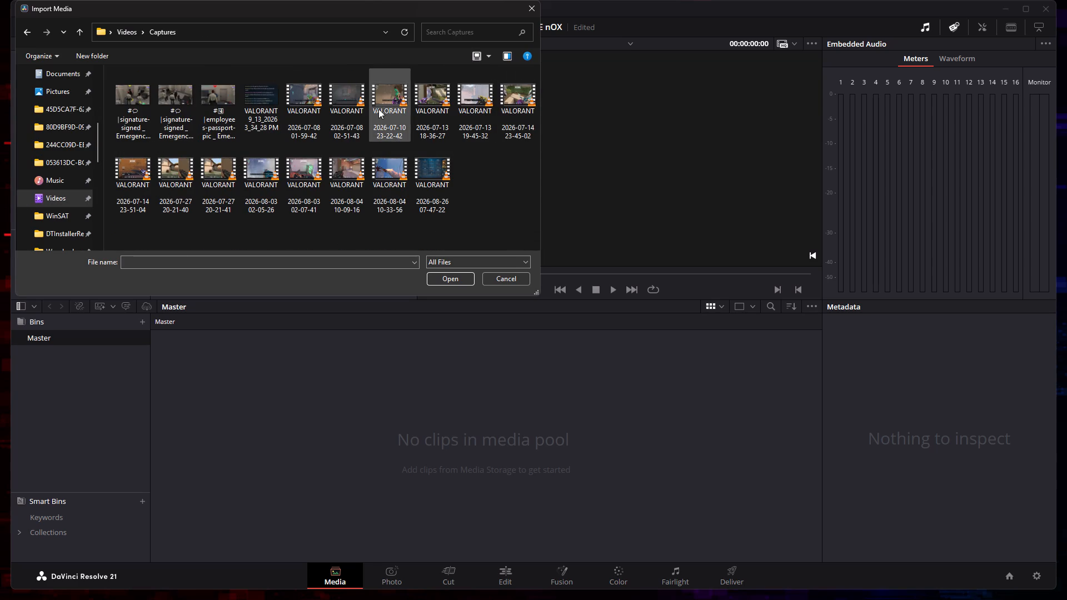
click(515, 116)
click(445, 273)
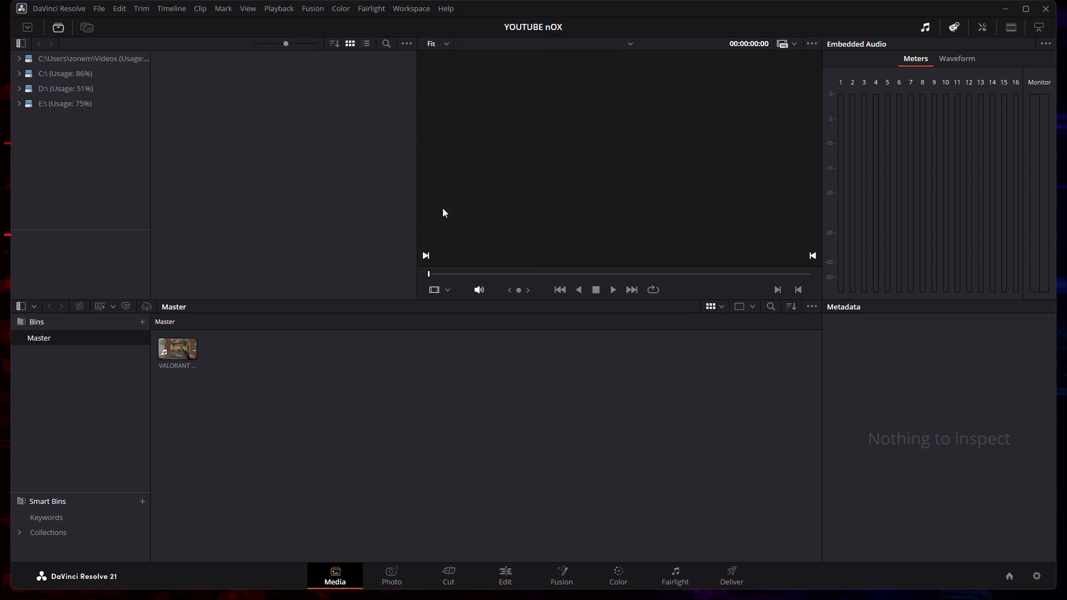
Play the imported VALORANT clip in the source viewer to preview the gameplay.
click(611, 288)
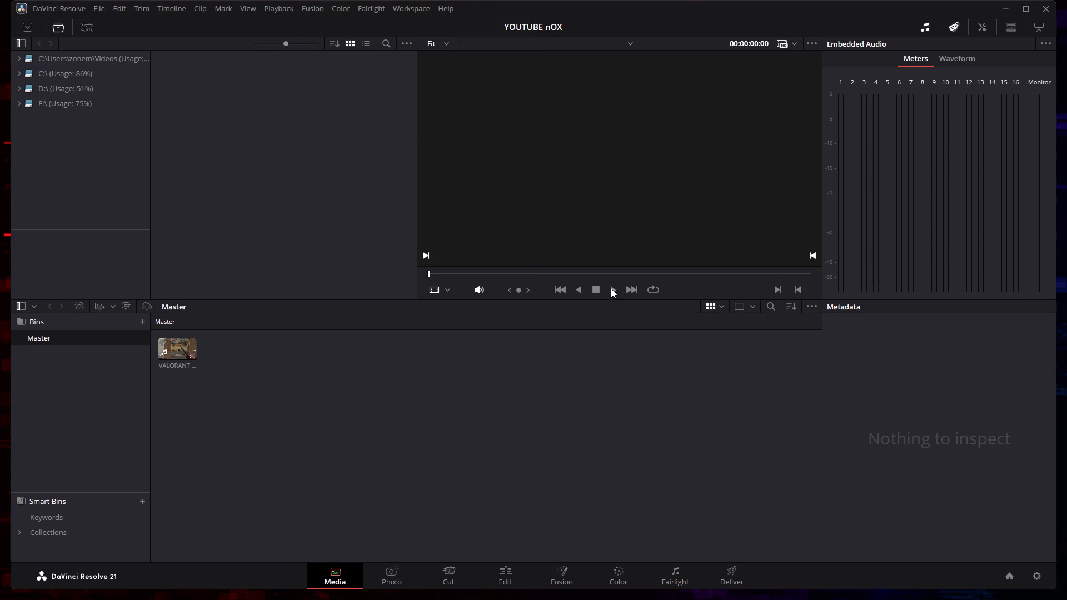
click(615, 291)
click(180, 349)
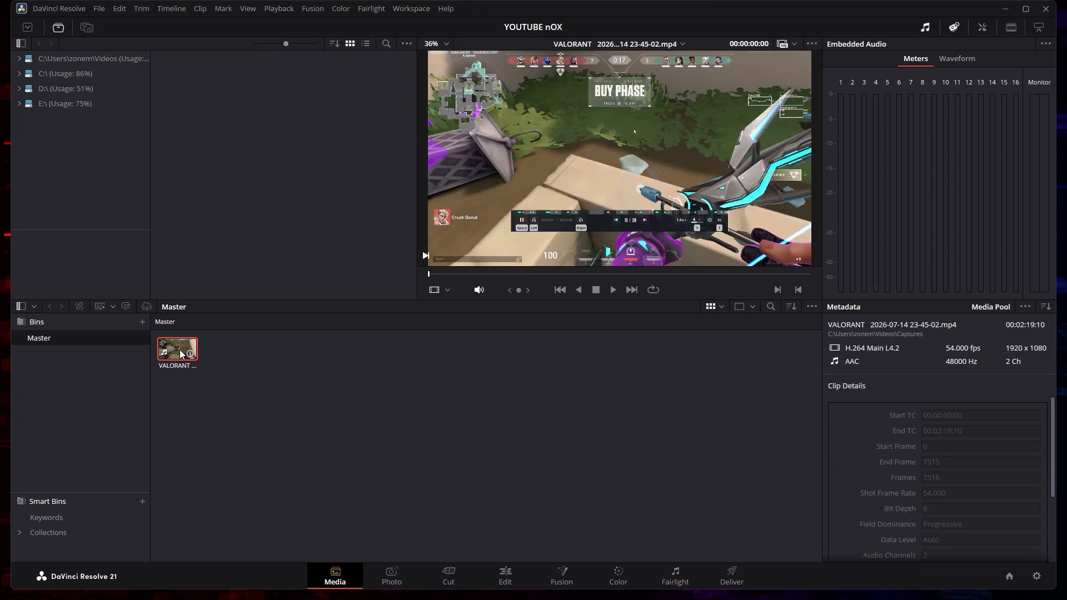
click(614, 292)
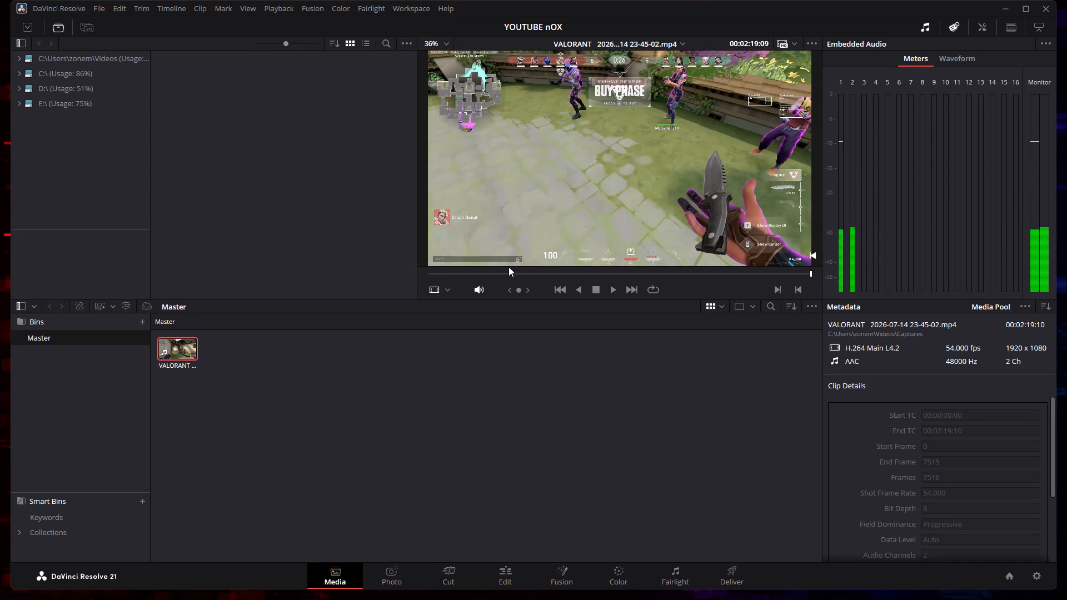
click(614, 290)
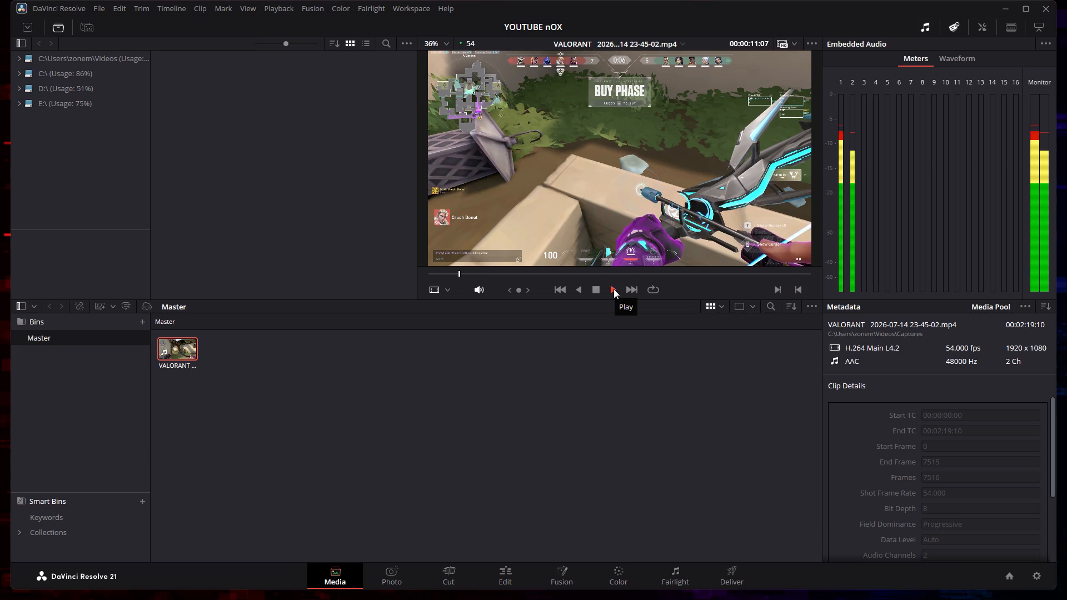
Stop the clip's playback and switch to the Edit page.
click(505, 571)
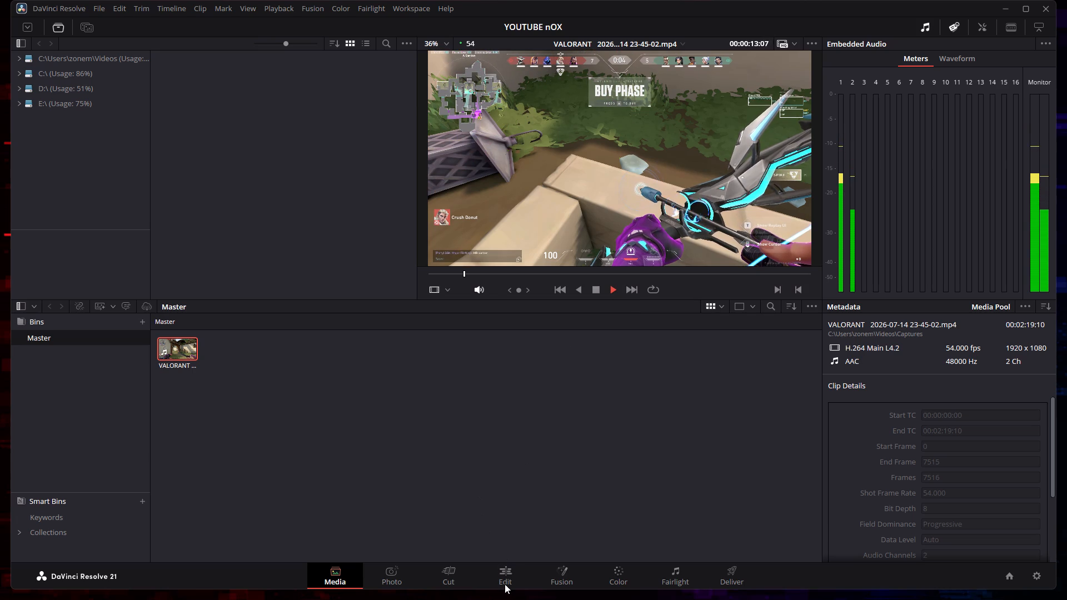
double_click(505, 584)
click(327, 573)
double_click(393, 578)
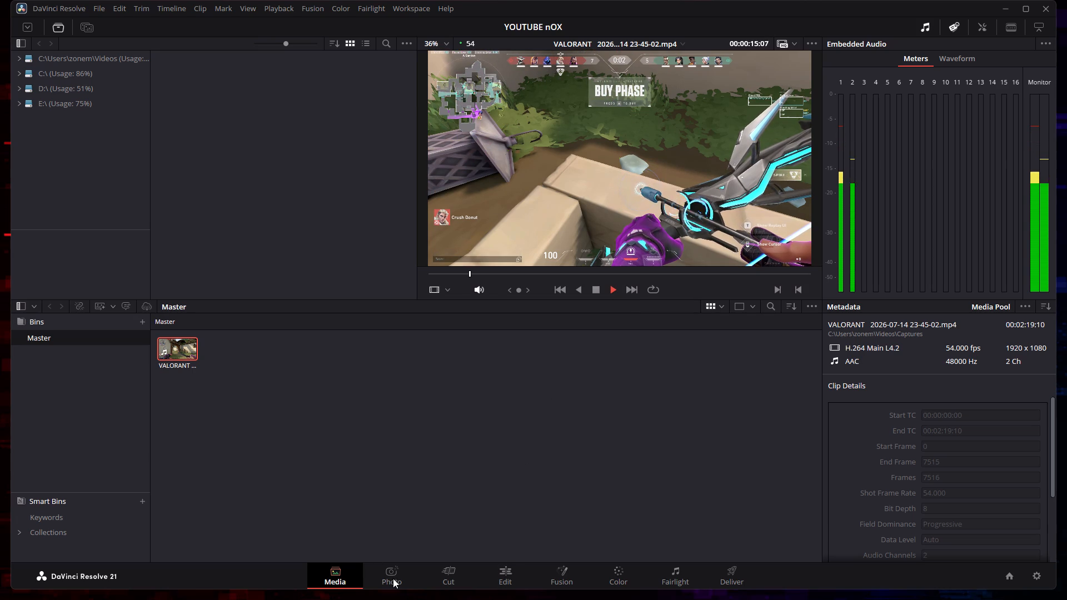
click(535, 435)
click(612, 292)
double_click(517, 579)
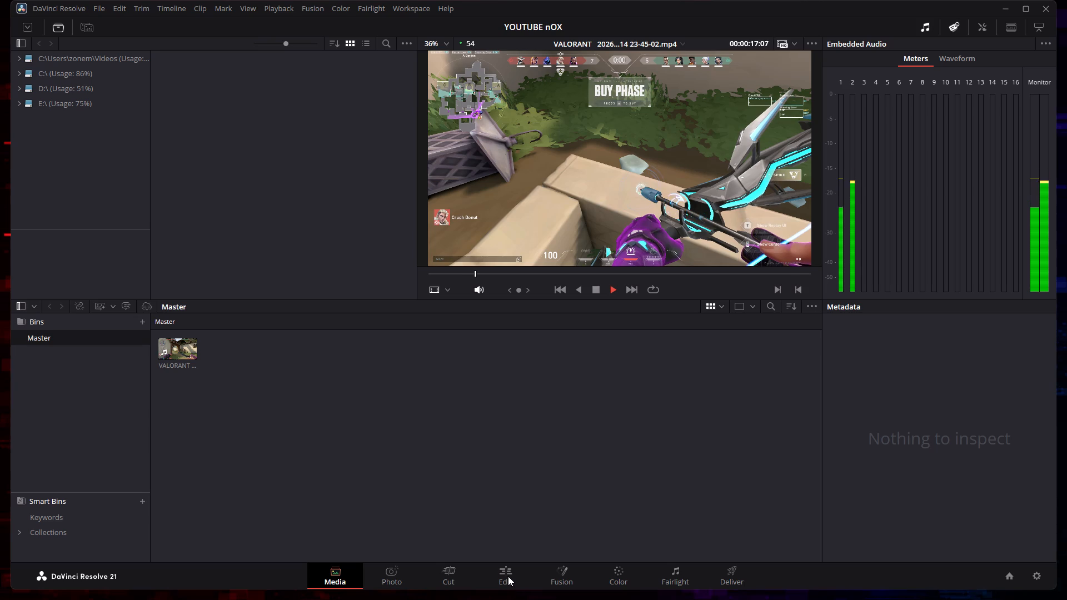
click(508, 576)
click(182, 358)
double_click(720, 183)
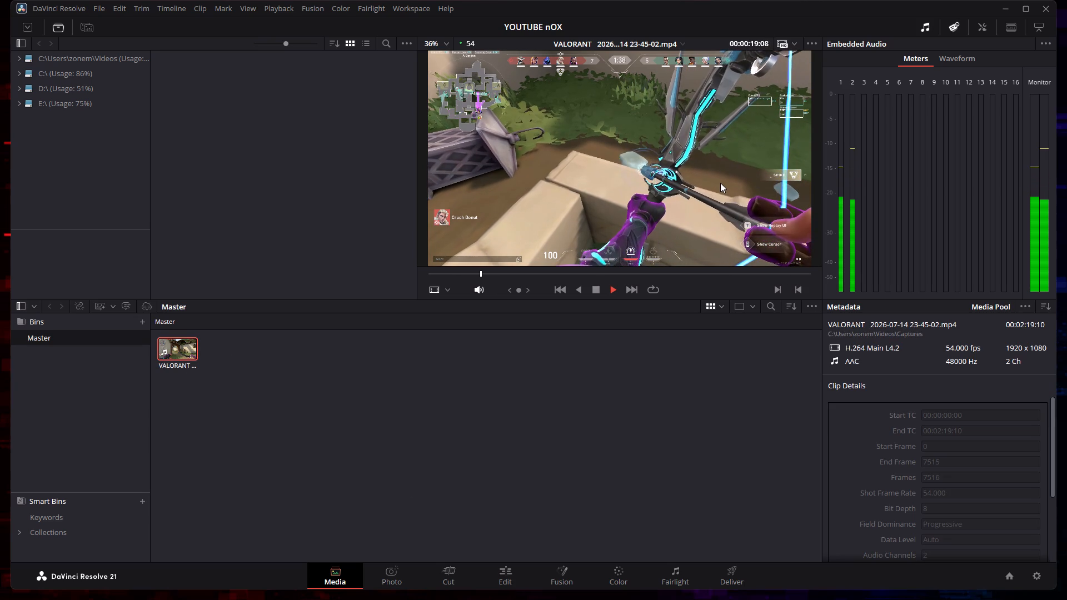
click(609, 287)
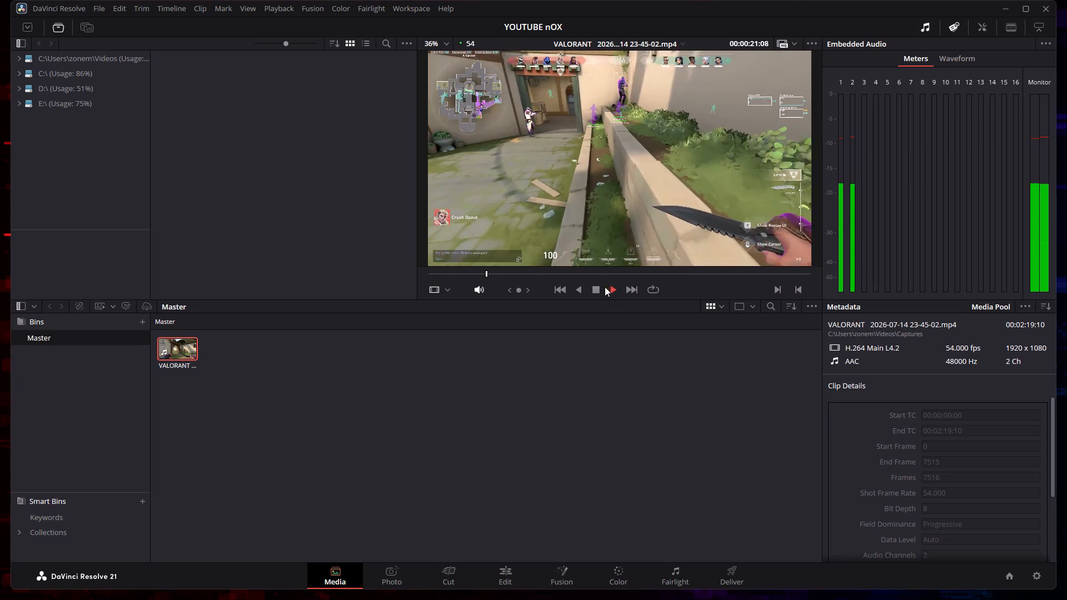
click(599, 287)
click(507, 568)
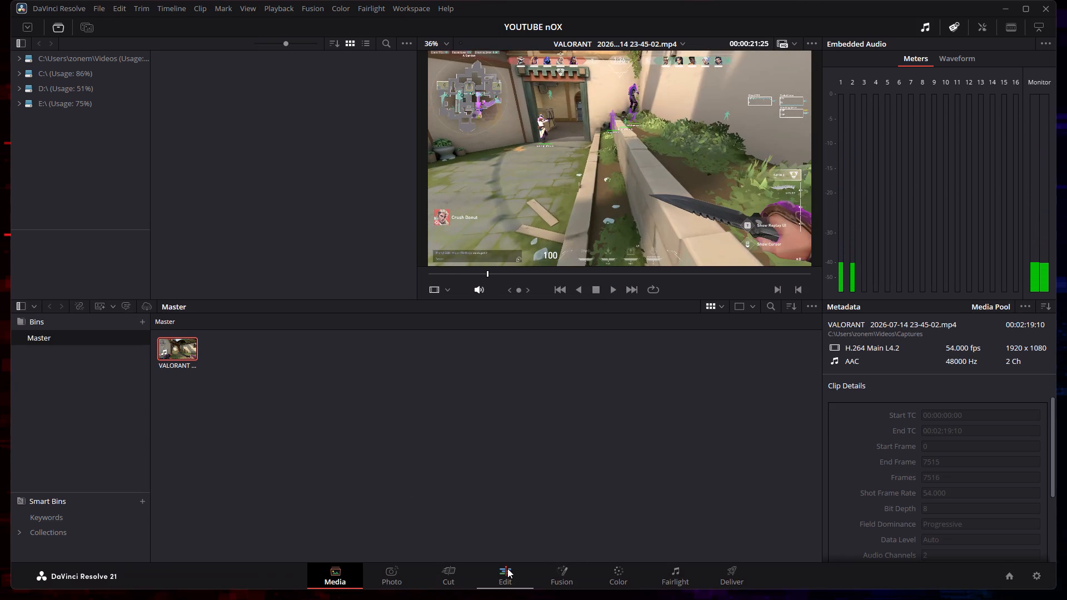
click(507, 568)
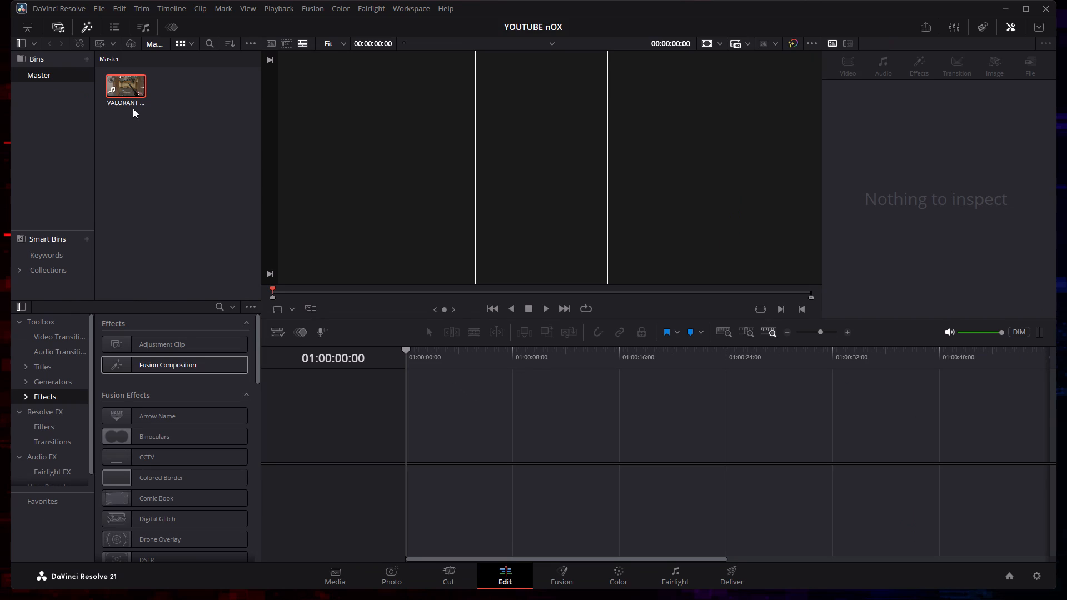
Place the VALORANT clip with its audio at the start of a new timeline and select it there.
drag(131, 91, 407, 438)
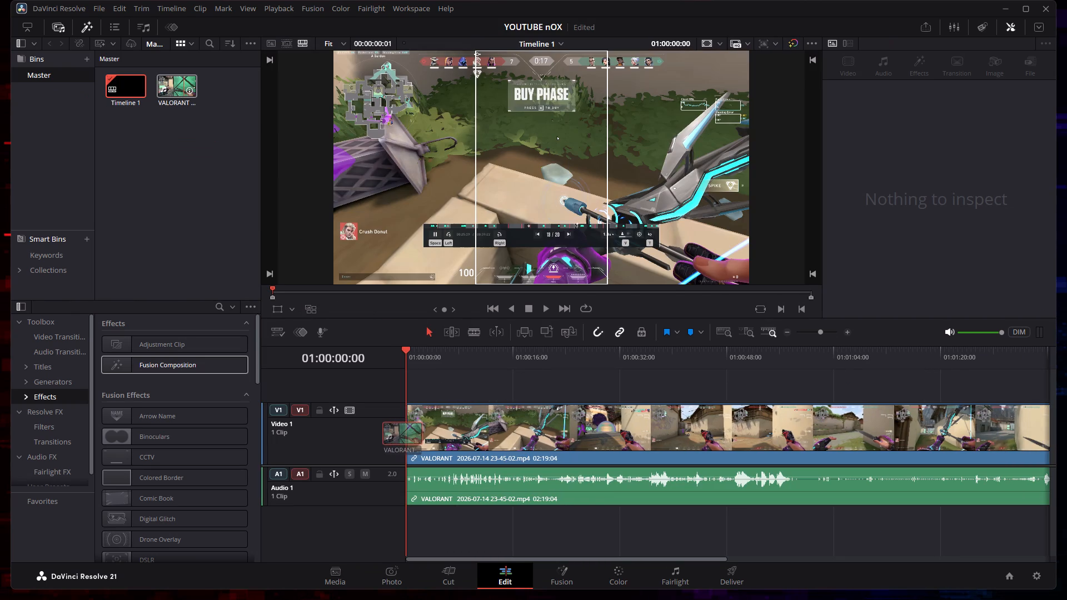
drag(407, 438, 405, 429)
scroll(493, 399, down, 2)
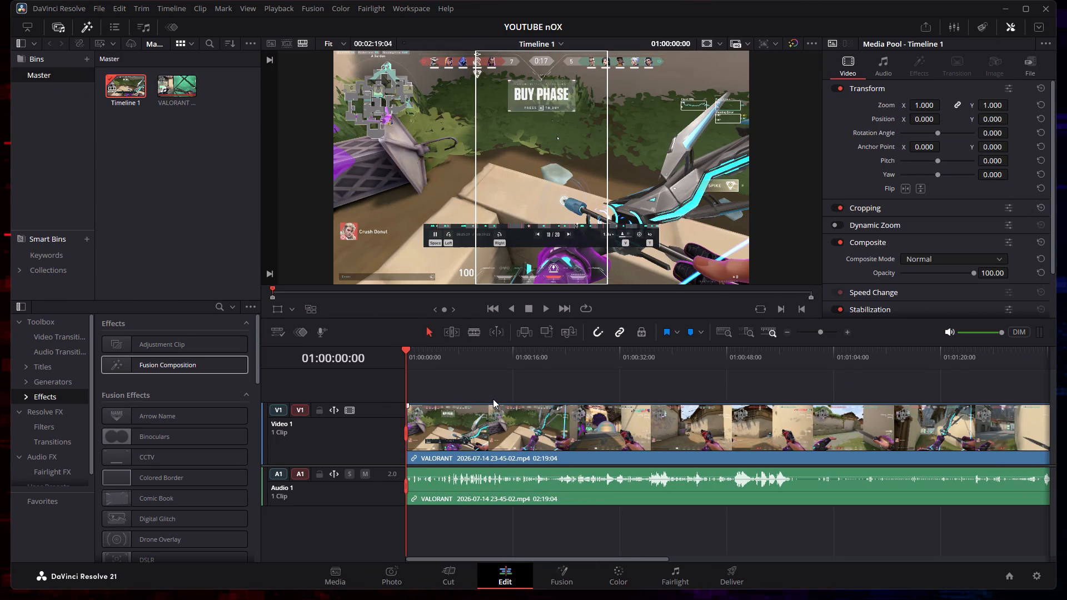
scroll(493, 399, up, 3)
click(421, 482)
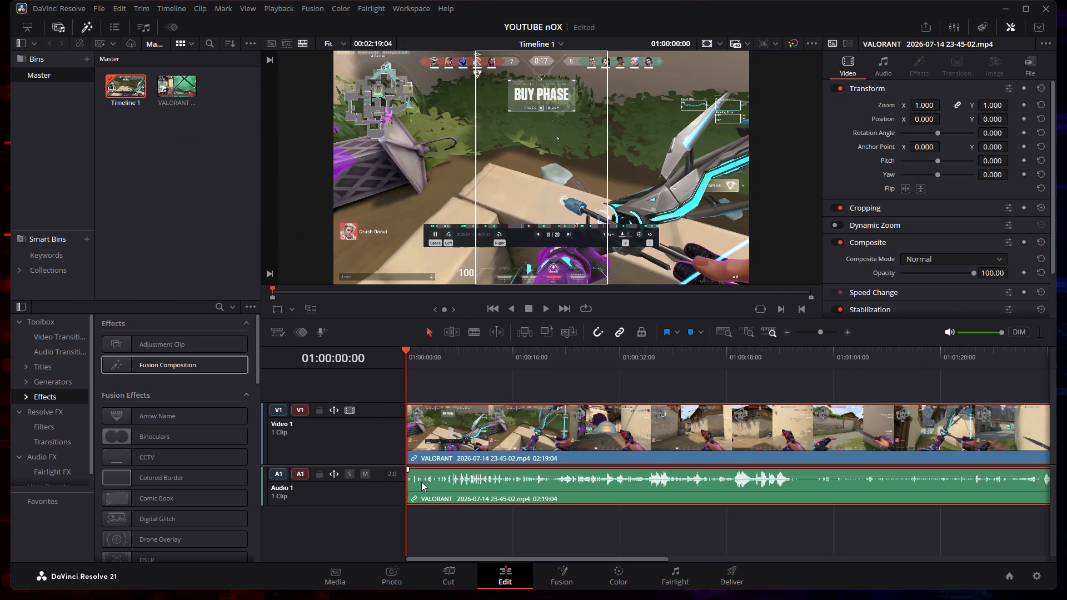